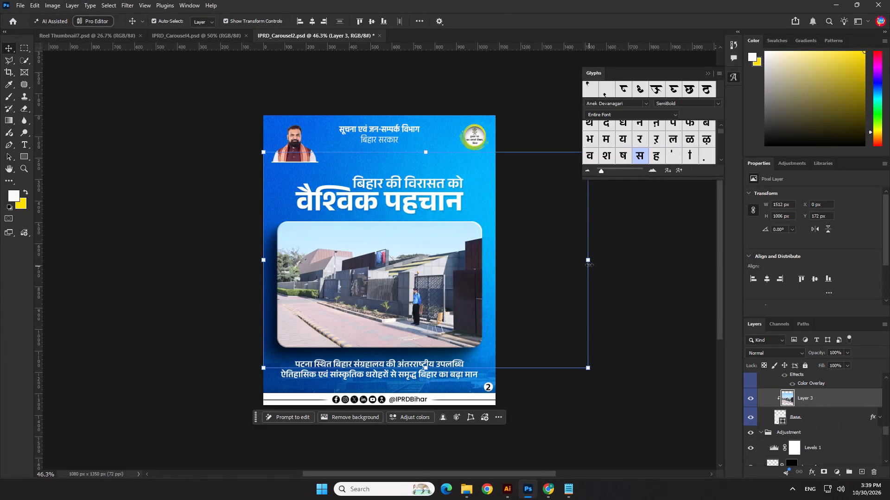
Scale the building photo on Layer 3 down proportionally to about 65% so it roughly matches the rounded frame's width.
{"action": "left_click_drag", "start_coordinate": [589, 265], "coordinate": [486, 301]}
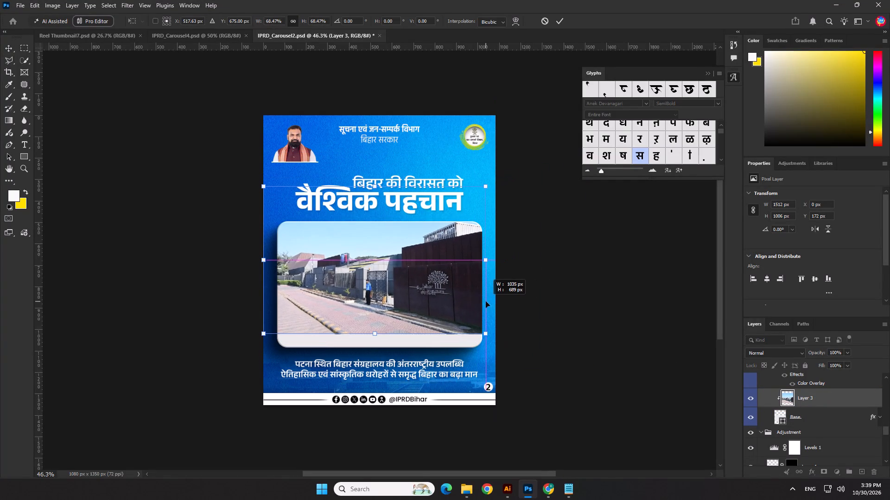
{"action": "left_click_drag", "start_coordinate": [264, 262], "coordinate": [275, 267]}
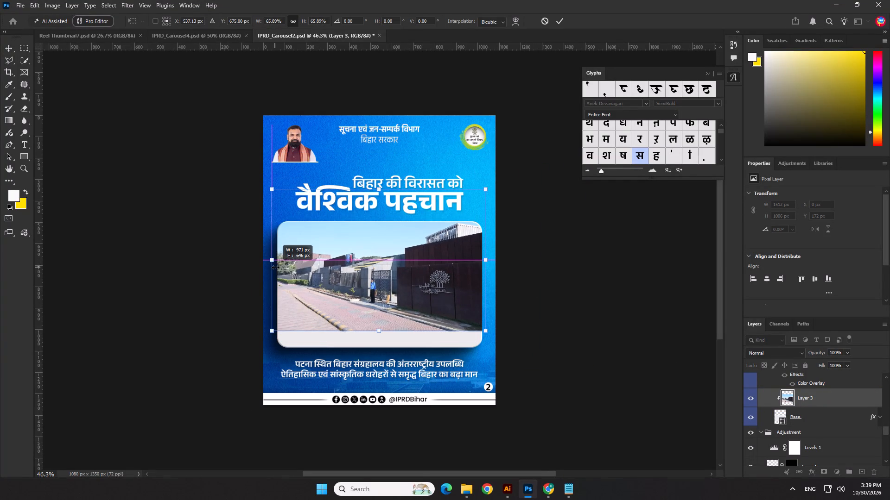
{"action": "left_click_drag", "start_coordinate": [275, 267], "coordinate": [274, 267]}
{"action": "scroll", "coordinate": [431, 205], "scroll_direction": "up", "scroll_amount": 1}
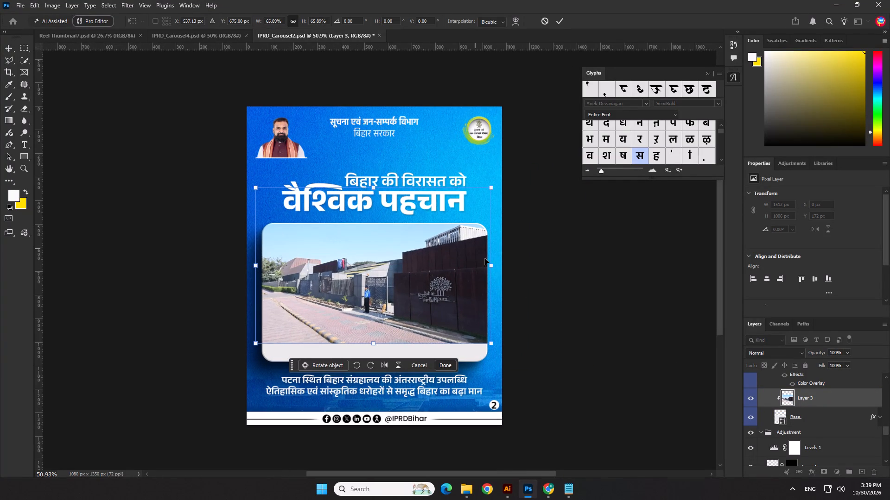
{"action": "left_click_drag", "start_coordinate": [492, 266], "coordinate": [487, 266]}
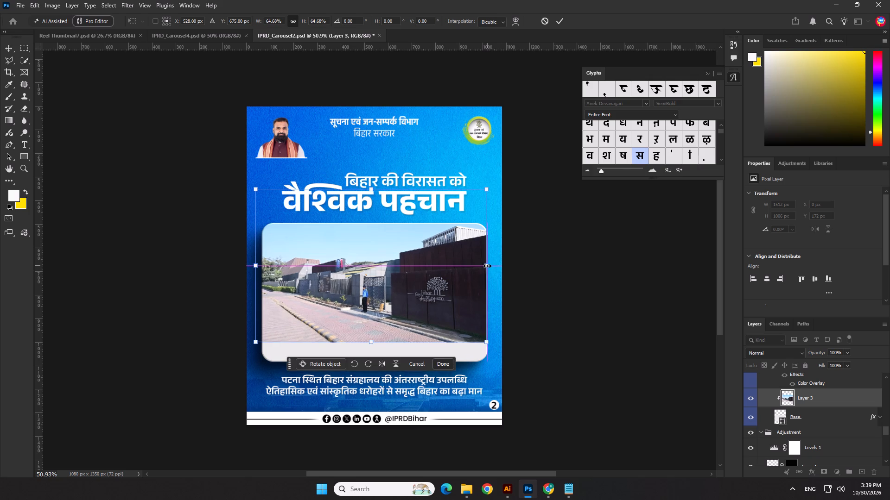
Move the scaled photo to about X 540 px, Y 767 px so it fills the rounded frame, and apply the transform.
{"action": "key", "text": "shift+Right"}
{"action": "key", "text": "Right"}
{"action": "key", "text": "shift+Down"}
{"action": "key", "text": "shift+Down"}
{"action": "key", "text": "shift+Down"}
{"action": "key", "text": "shift+Down"}
{"action": "key", "text": "shift+Down"}
{"action": "key", "text": "shift+Down"}
{"action": "key", "text": "shift+Down"}
{"action": "key", "text": "shift+Down"}
{"action": "key", "text": "shift+Down"}
{"action": "key", "text": "shift+Down"}
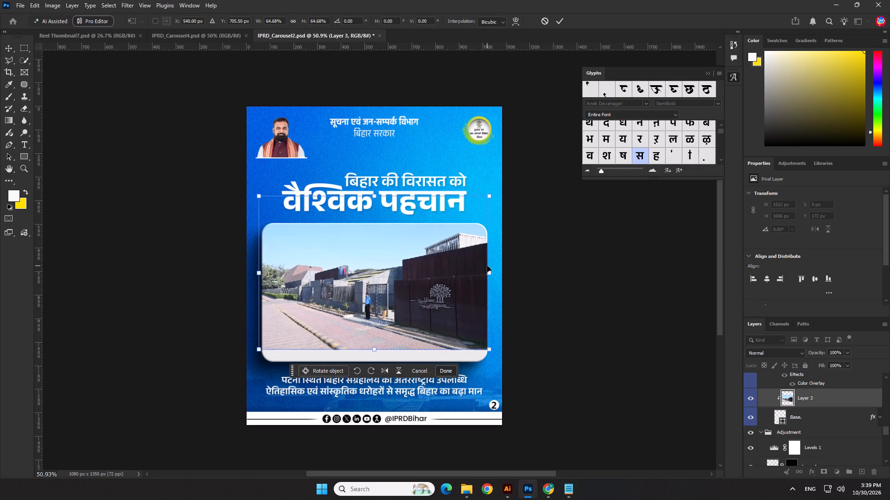
{"action": "key", "text": "shift+Up"}
{"action": "key", "text": "Down"}
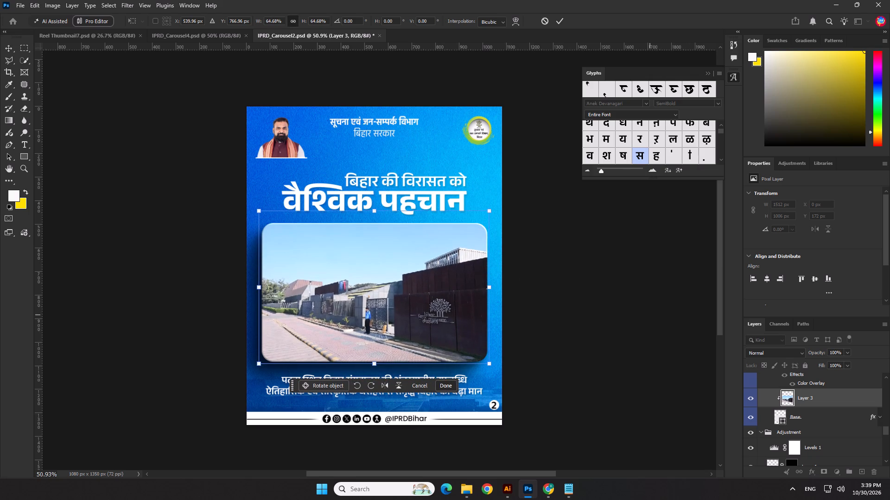
{"action": "key", "text": "Return"}
{"action": "left_click", "coordinate": [649, 315]}
Save the IPRD_Carousel2.psd document.
{"action": "key", "text": "ctrl+s"}
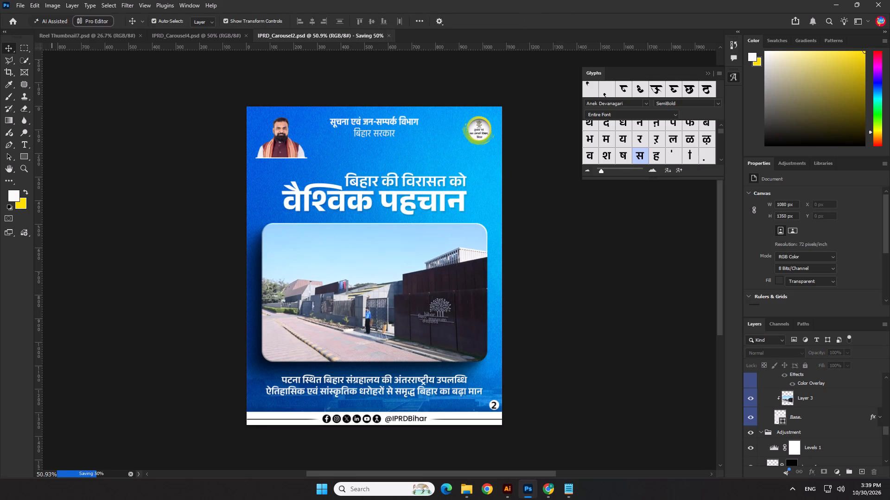
Save a PNG copy as "IPRD_Carousel2 copy.png" in the 30.10.26 folder, replacing the existing file.
{"action": "left_click", "coordinate": [23, 9]}
{"action": "left_click", "coordinate": [53, 127]}
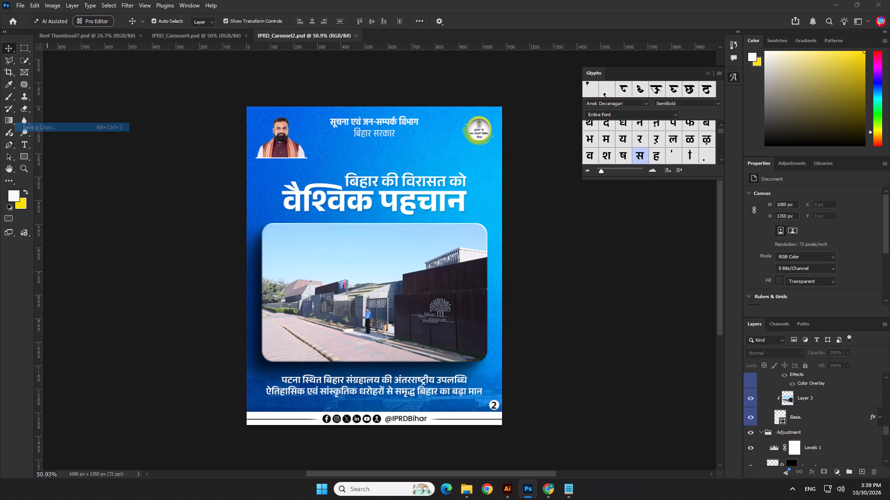
{"action": "left_click", "coordinate": [94, 397]}
{"action": "left_click", "coordinate": [90, 340]}
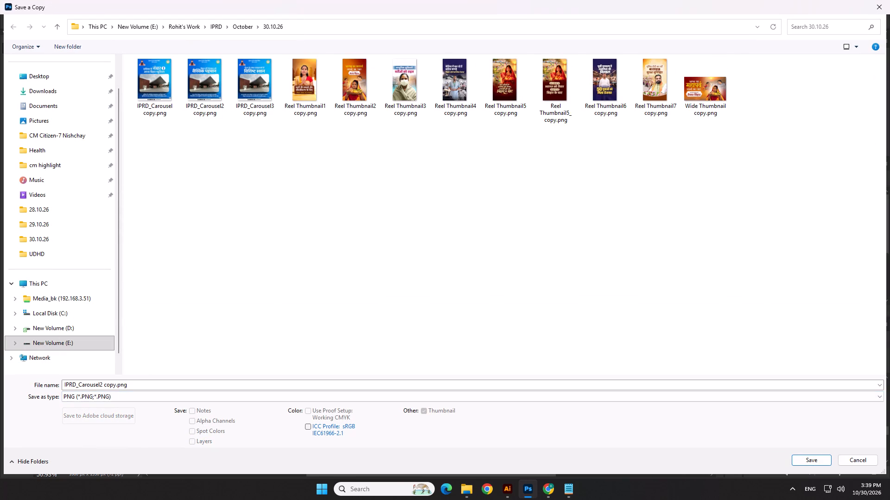
{"action": "left_click", "coordinate": [816, 462]}
{"action": "left_click", "coordinate": [473, 248]}
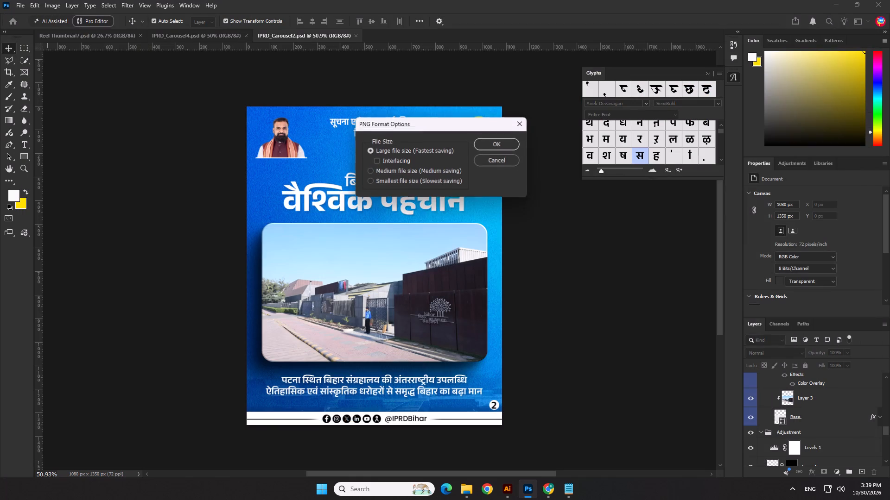
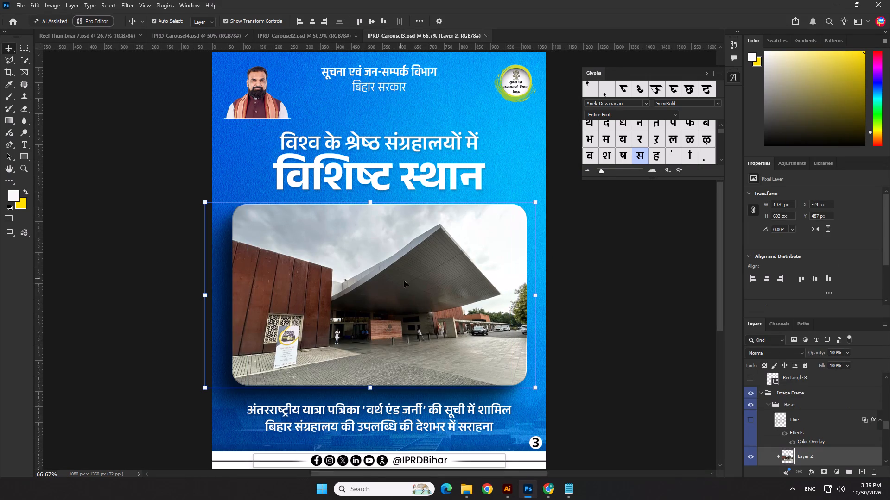
Replace the old museum photo on Layer 2 with the copied building photo, placed directly above the frame's Base shape and clipped to it.
{"action": "scroll", "coordinate": [811, 420], "scroll_direction": "down", "scroll_amount": 1}
{"action": "key", "text": "ctrl+v"}
{"action": "left_click_drag", "start_coordinate": [804, 425], "coordinate": [801, 444]}
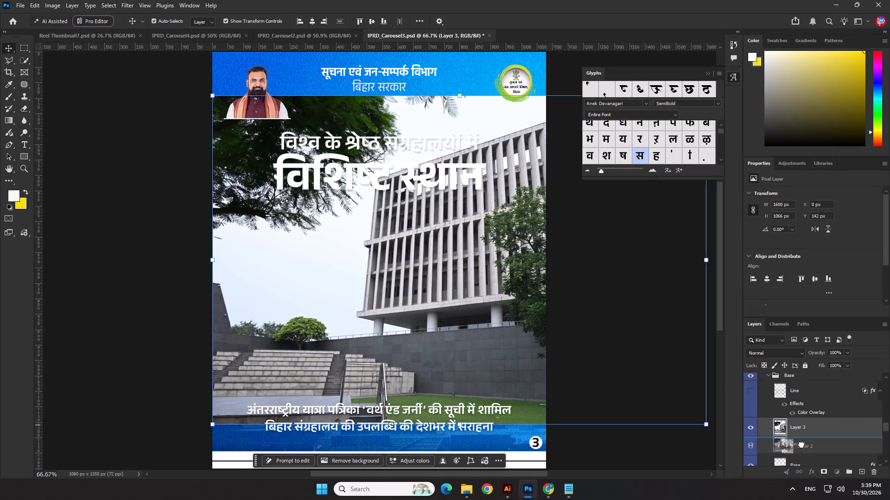
{"action": "left_click_drag", "start_coordinate": [801, 444], "coordinate": [800, 459]}
{"action": "left_click", "coordinate": [800, 430]}
{"action": "key", "text": "Delete"}
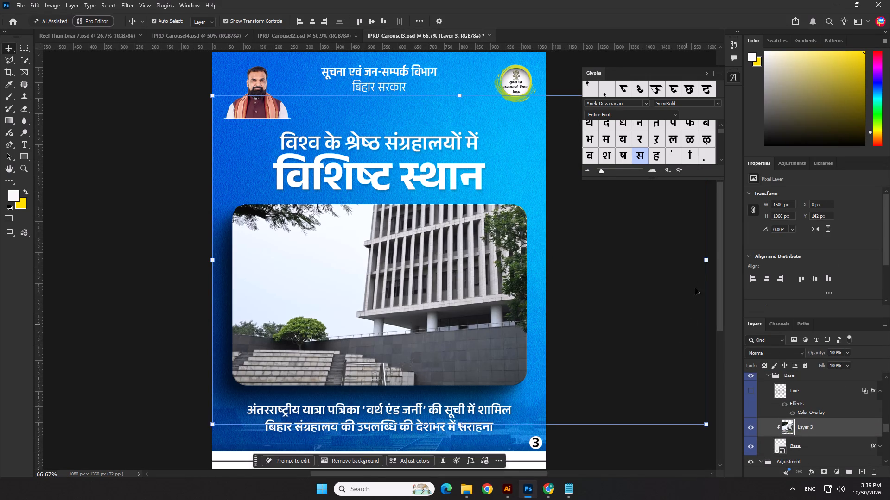
Scale the building photo on Layer 3 down proportionally to about 60% so it roughly matches the rounded frame's width.
{"action": "left_click_drag", "start_coordinate": [709, 262], "coordinate": [528, 298]}
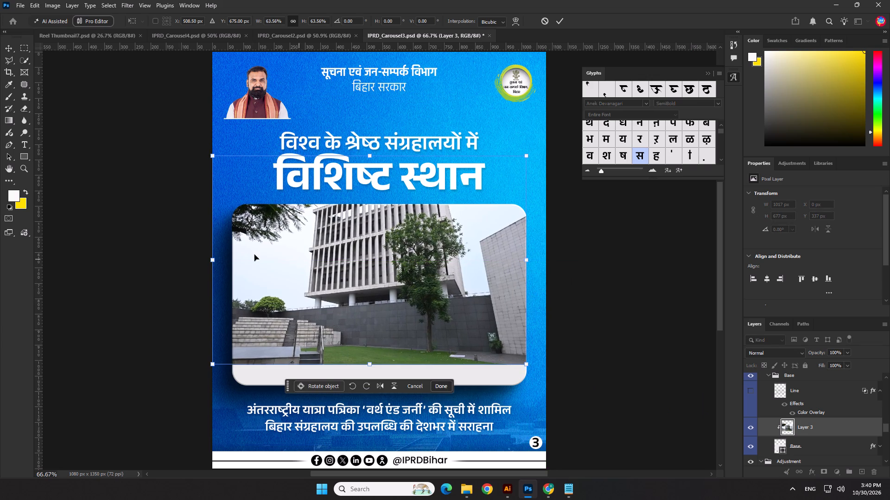
{"action": "left_click_drag", "start_coordinate": [213, 260], "coordinate": [231, 266]}
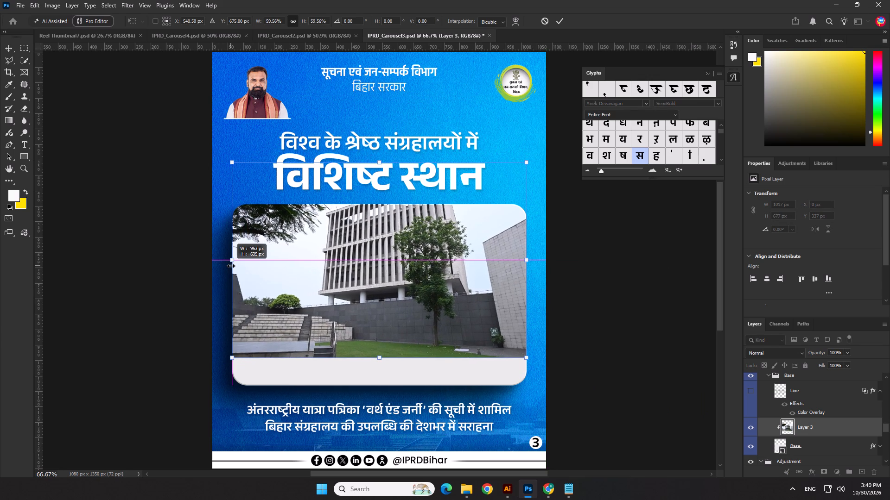
{"action": "left_click_drag", "start_coordinate": [231, 266], "coordinate": [229, 268]}
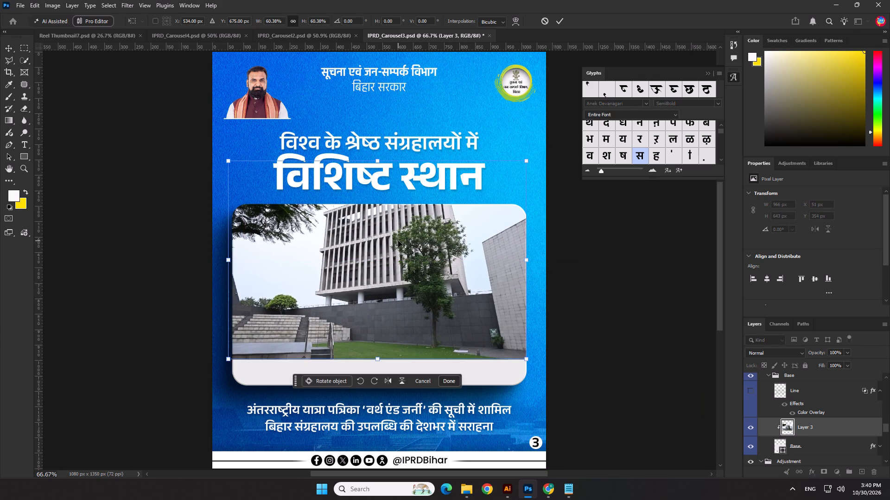
Move the scaled photo to about X 541.5 px, Y 767.5 px so it fills the rounded frame, and apply the transform.
{"action": "key", "text": "0"}
{"action": "key", "text": "Right"}
{"action": "key", "text": "Right"}
{"action": "key", "text": "Right"}
{"action": "key", "text": "Right"}
{"action": "key", "text": "Right"}
{"action": "key", "text": "shift+Down"}
{"action": "key", "text": "shift+Down"}
{"action": "key", "text": "shift+Down"}
{"action": "key", "text": "shift+Down"}
{"action": "key", "text": "shift+Down"}
{"action": "key", "text": "shift+Down"}
{"action": "key", "text": "shift+Down"}
{"action": "key", "text": "shift+Down"}
{"action": "key", "text": "shift+Down"}
{"action": "key", "text": "shift+Down"}
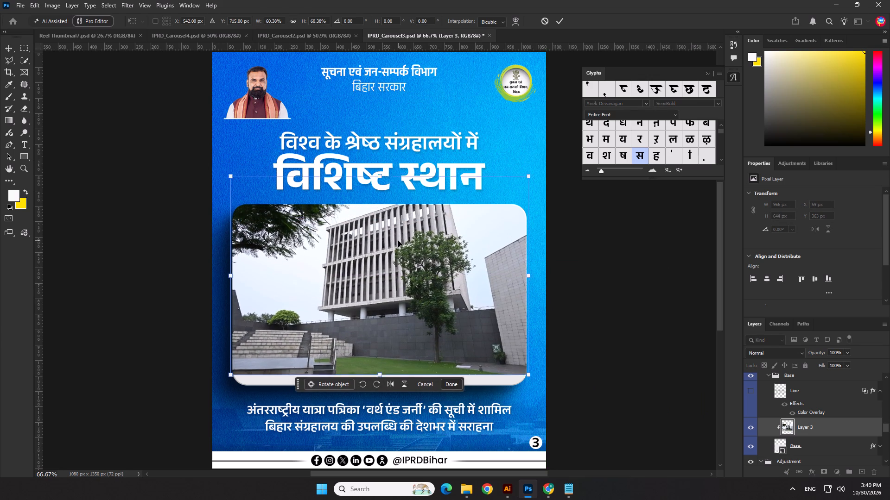
{"action": "key", "text": "shift+Down"}
{"action": "key", "text": "shift+Down"}
{"action": "key", "text": "Up"}
{"action": "key", "text": "Up"}
{"action": "key", "text": "Up"}
{"action": "key", "text": "Up"}
{"action": "key", "text": "Up"}
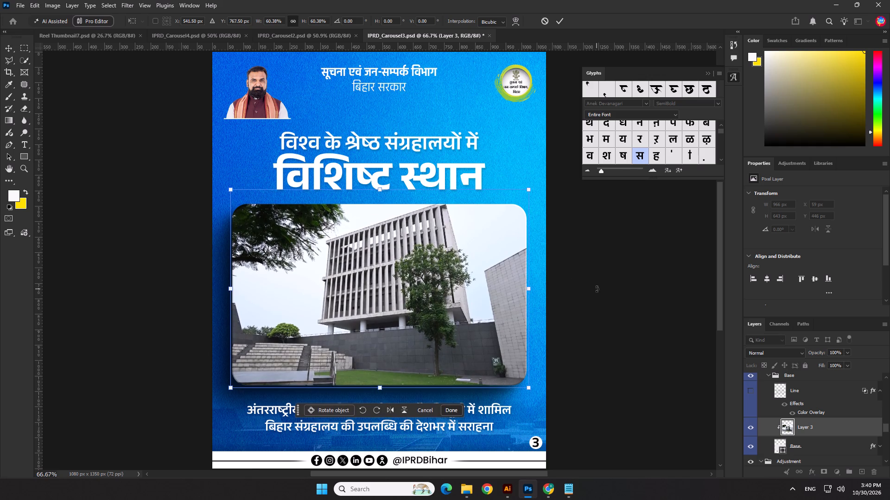
{"action": "key", "text": "Return"}
Nudge the building photo down 5 px within the rounded frame and deselect it.
{"action": "left_click", "coordinate": [477, 284]}
{"action": "key", "text": "Down"}
{"action": "key", "text": "Down"}
{"action": "key", "text": "Down"}
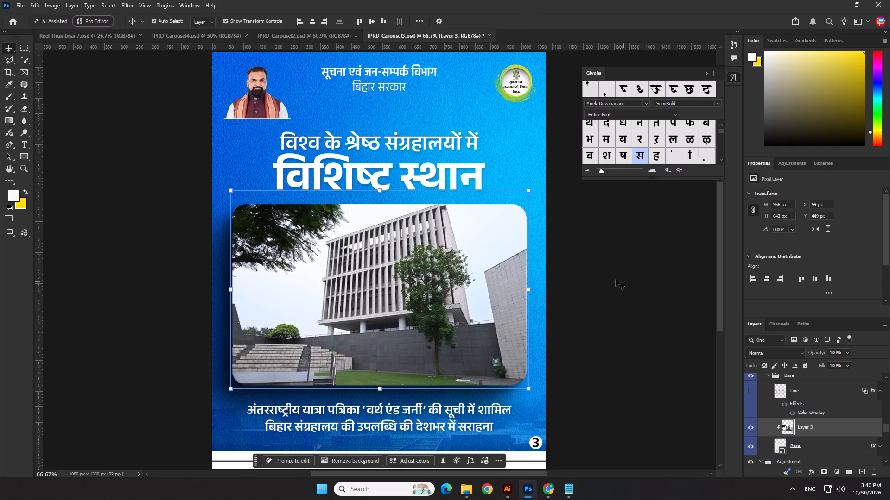
{"action": "key", "text": "Down"}
{"action": "key", "text": "Down"}
{"action": "left_click", "coordinate": [593, 312]}
Save the IPRD_Carousel3.psd document.
{"action": "scroll", "coordinate": [576, 316], "scroll_direction": "down", "scroll_amount": 2}
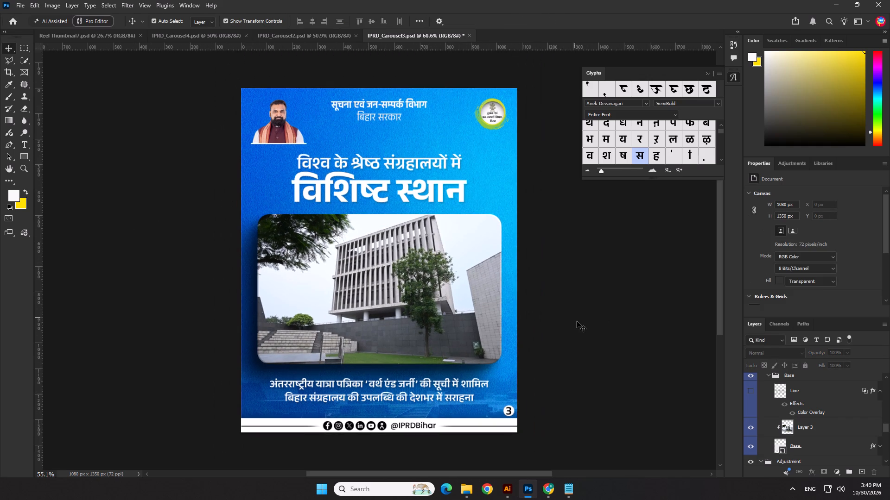
{"action": "key", "text": "ctrl+s"}
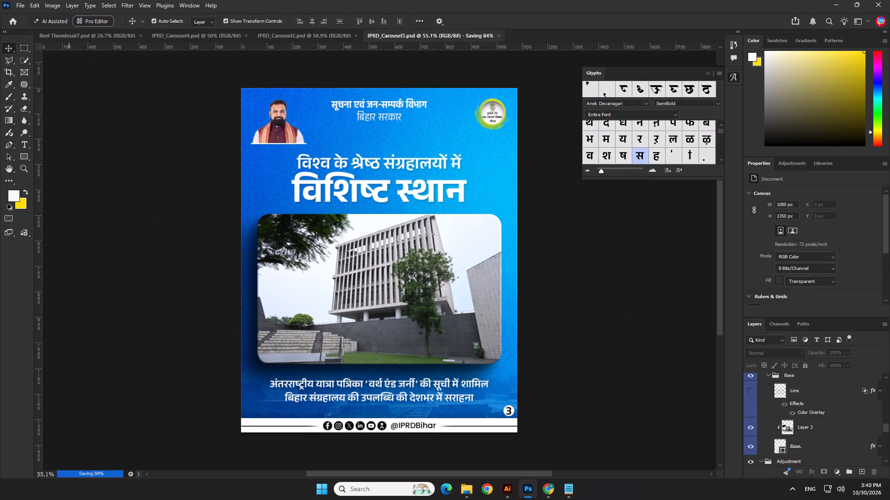
Save a PNG copy as "IPRD_Carousel3 copy.png" in the 30.10.26 folder, replacing the existing file, with the large file size option.
{"action": "left_click", "coordinate": [24, 6]}
{"action": "left_click", "coordinate": [37, 125]}
{"action": "left_click", "coordinate": [118, 396]}
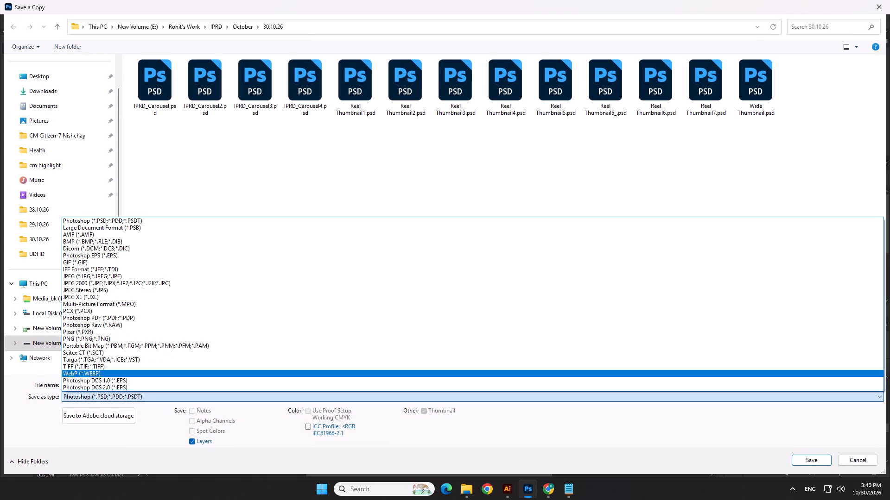
{"action": "left_click", "coordinate": [100, 341]}
{"action": "left_click", "coordinate": [792, 456]}
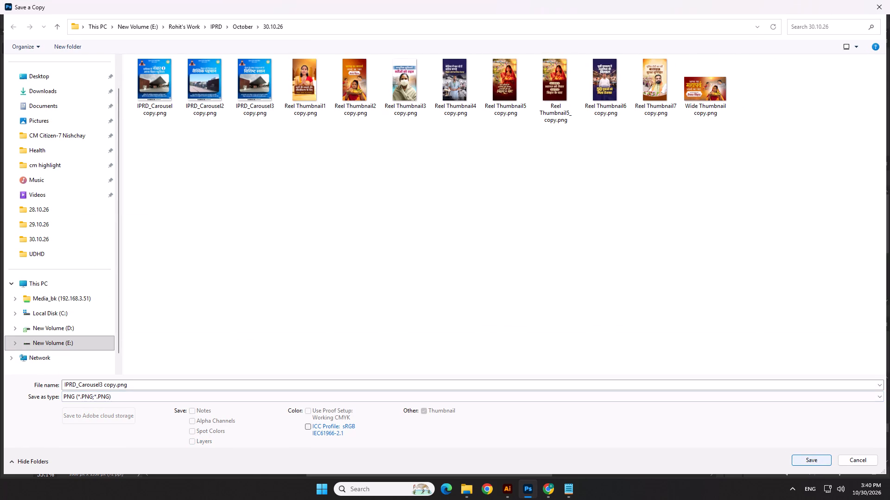
{"action": "left_click", "coordinate": [466, 244]}
{"action": "left_click", "coordinate": [503, 141]}
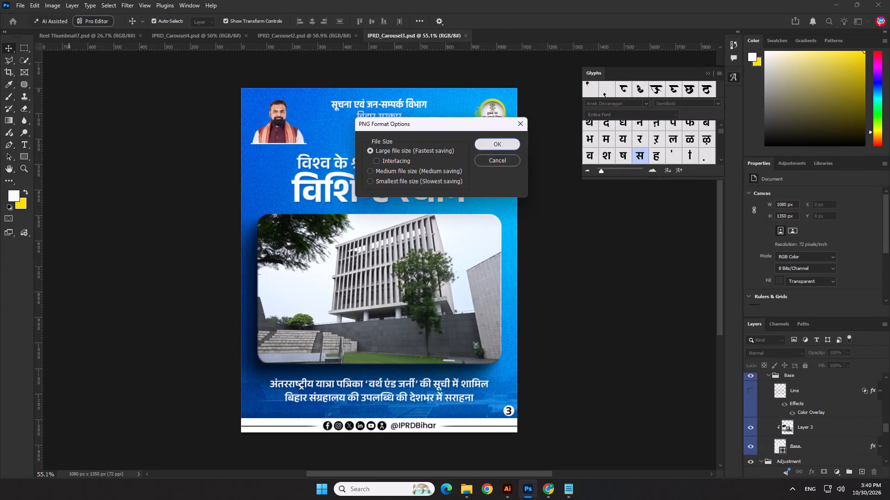
{"action": "left_click", "coordinate": [569, 242]}
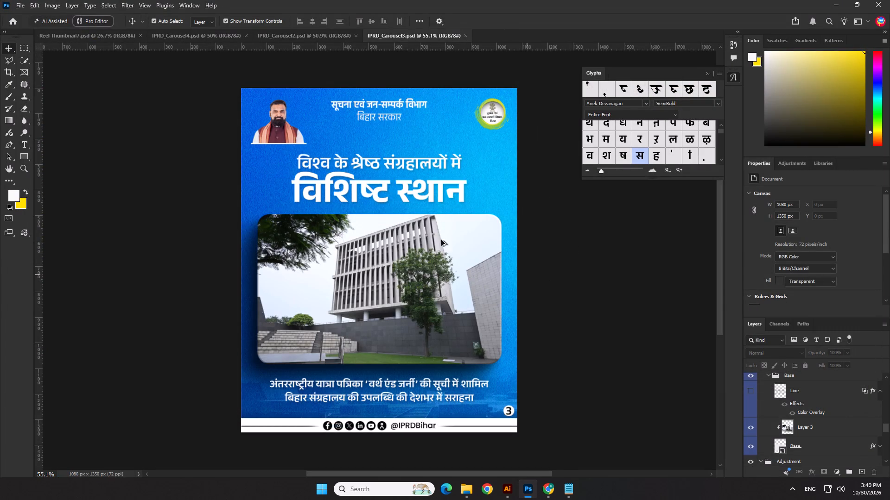
Center the headline's upper line "विश्व के श्रेष्ठ संग्रहालयों में" horizontally on the canvas and deselect it.
{"action": "left_click", "coordinate": [425, 166]}
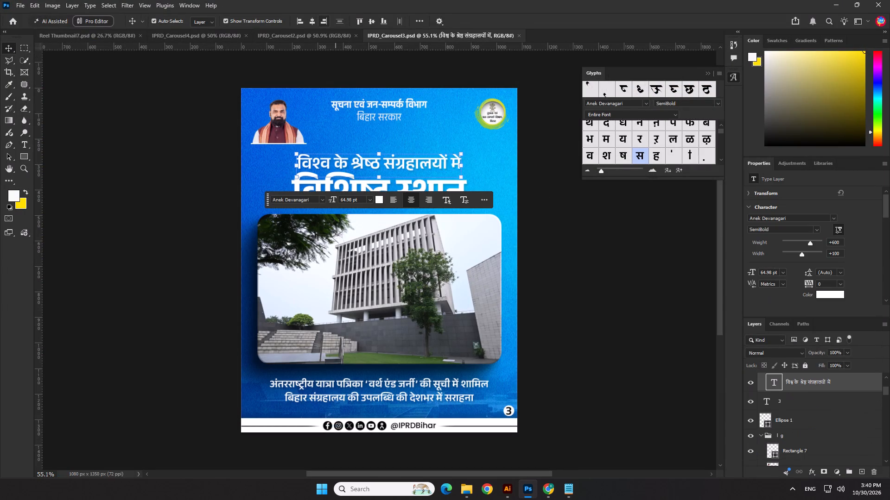
{"action": "left_click", "coordinate": [312, 21]}
{"action": "left_click", "coordinate": [203, 231]}
Bring up IPRD_Carousel4.psd from the 30.10.26 folder in File Explorer and select the museum photo in its rounded frame.
{"action": "key", "text": "alt+Tab"}
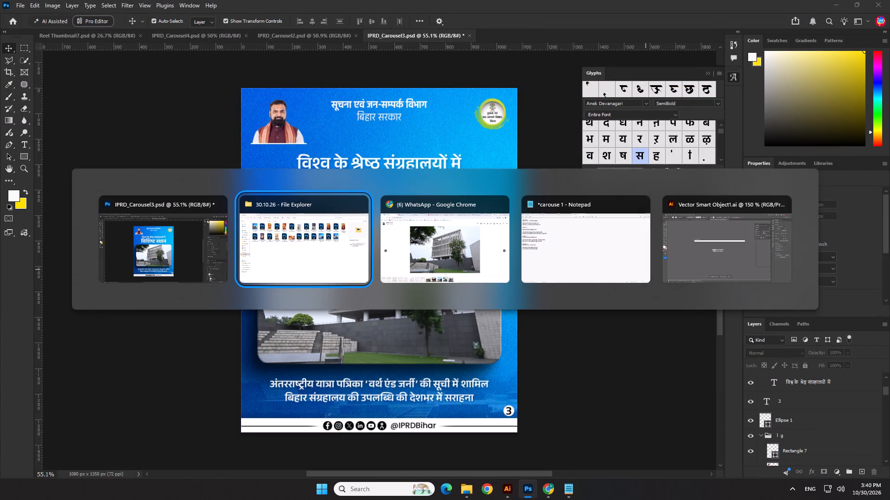
{"action": "left_click", "coordinate": [351, 277]}
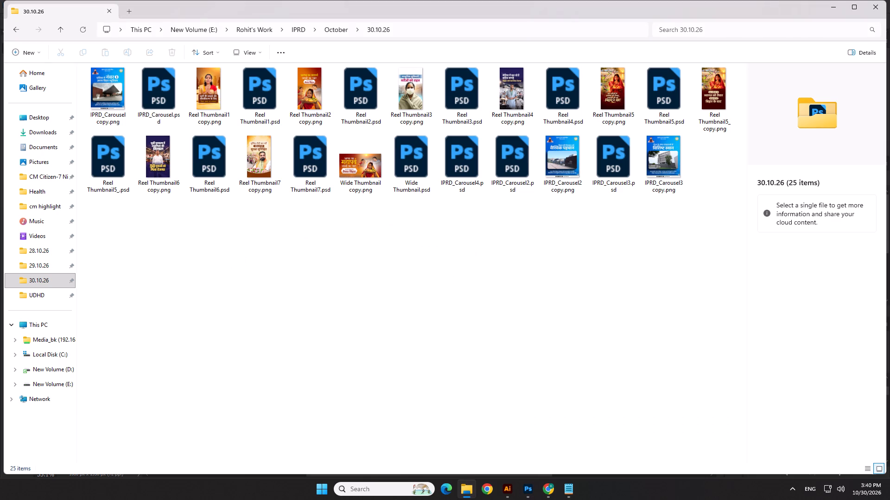
{"action": "left_click", "coordinate": [534, 294]}
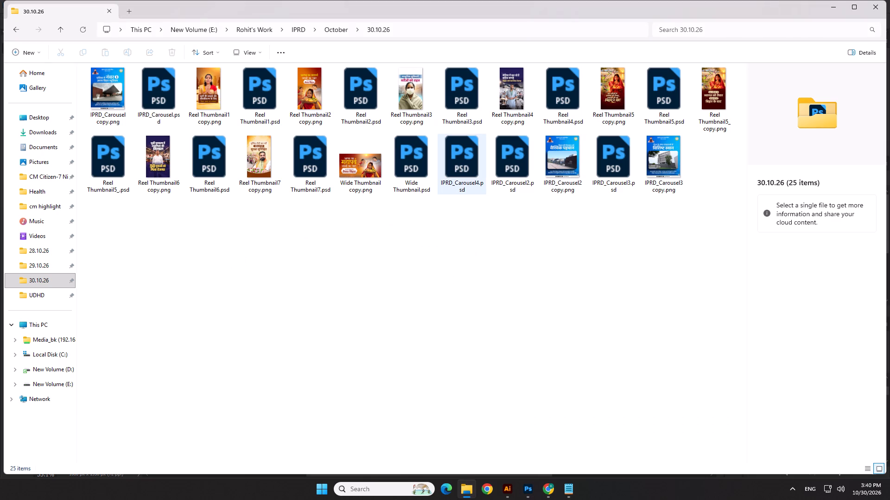
{"action": "double_click", "coordinate": [455, 170]}
{"action": "left_click", "coordinate": [394, 274]}
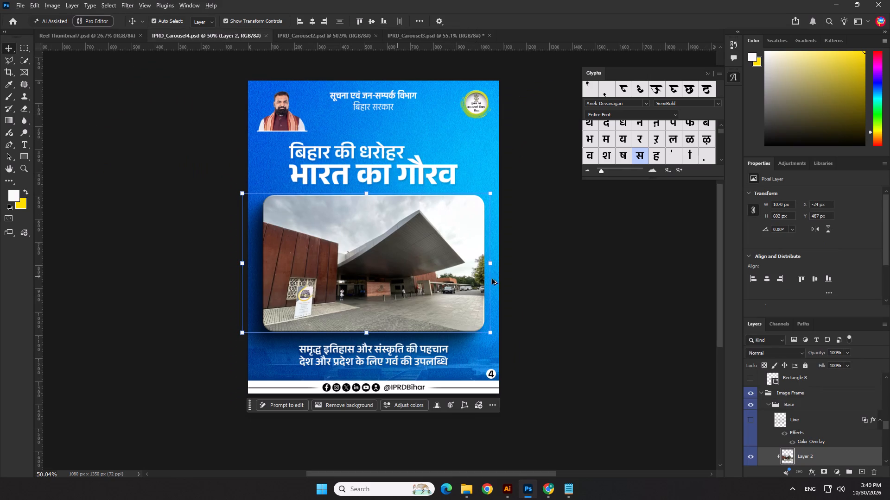
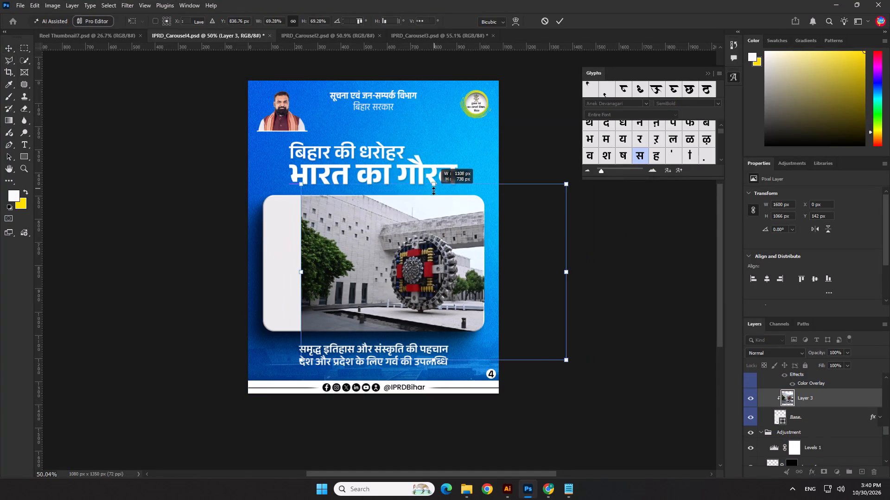
Scale the museum photo down to about 984 × 656 px, position it to fill the rounded frame, and deselect it.
{"action": "left_click_drag", "start_coordinate": [433, 191], "coordinate": [429, 208]}
{"action": "left_click_drag", "start_coordinate": [423, 255], "coordinate": [363, 234]}
{"action": "key", "text": "Left"}
{"action": "key", "text": "Left"}
{"action": "left_click", "coordinate": [489, 260]}
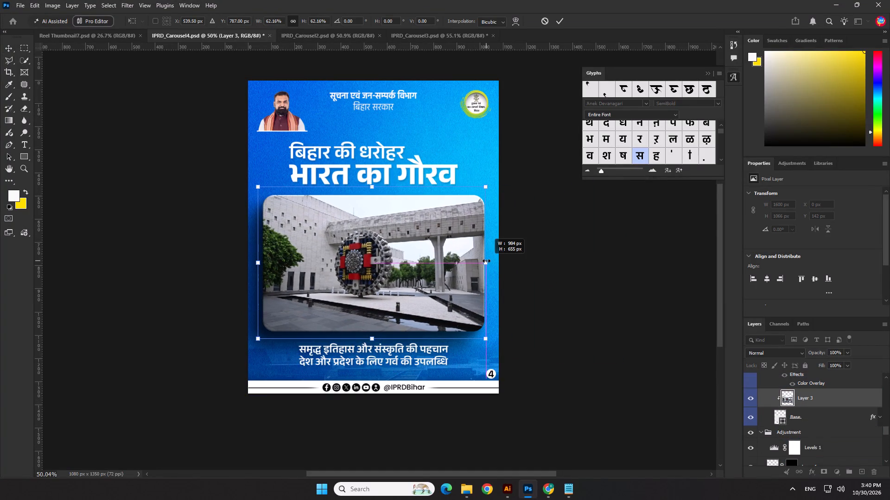
{"action": "key", "text": "Right"}
{"action": "key", "text": "Right"}
{"action": "key", "text": "Right"}
{"action": "key", "text": "Up"}
{"action": "key", "text": "Return"}
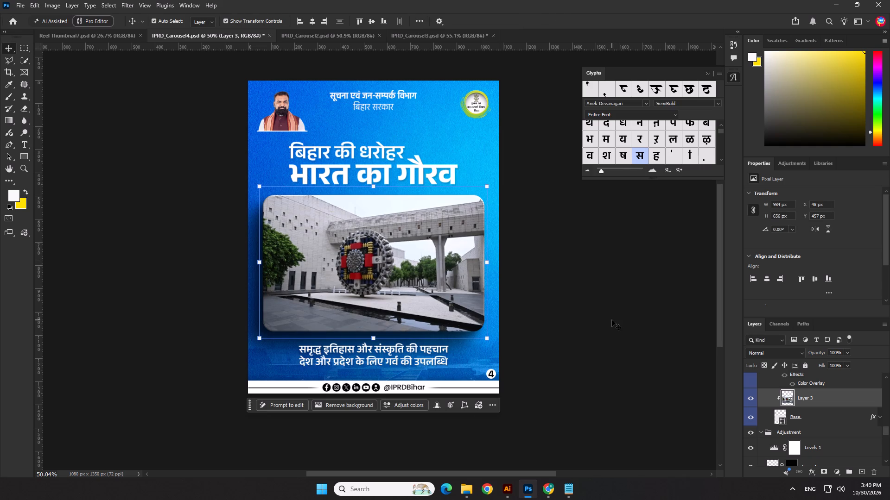
{"action": "left_click", "coordinate": [612, 320]}
Save the IPRD_Carousel4.psd document.
{"action": "key", "text": "ctrl+s"}
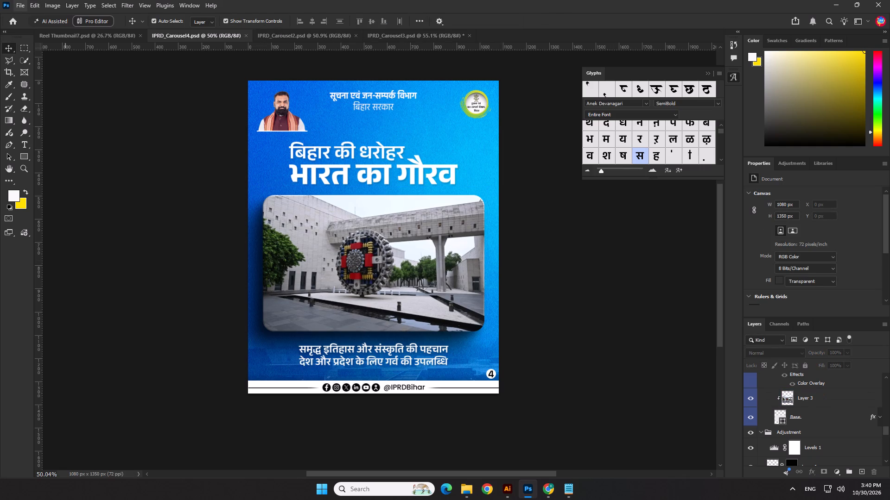
Save a PNG copy as "IPRD_Carousel4 copy.png" in the 30.10.26 folder with the large file size option.
{"action": "left_click", "coordinate": [20, 6]}
{"action": "left_click", "coordinate": [57, 123]}
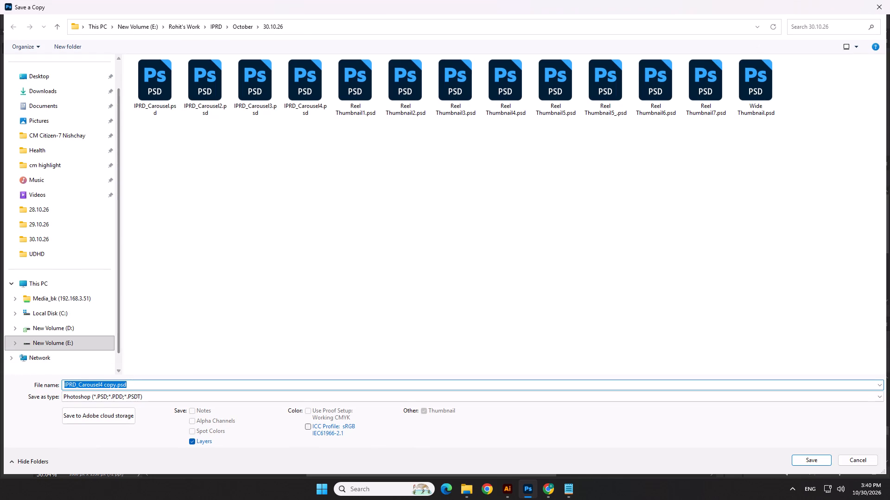
{"action": "left_click", "coordinate": [108, 398]}
{"action": "left_click", "coordinate": [113, 338]}
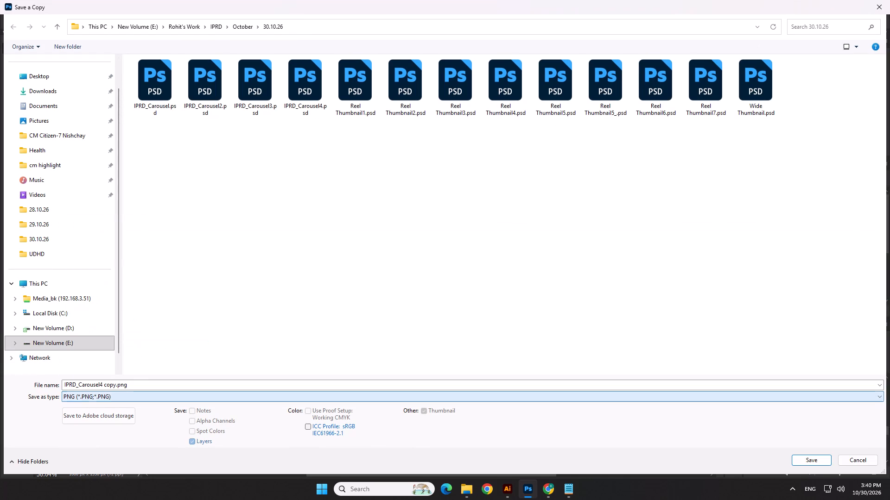
{"action": "left_click", "coordinate": [821, 460]}
{"action": "left_click", "coordinate": [494, 144]}
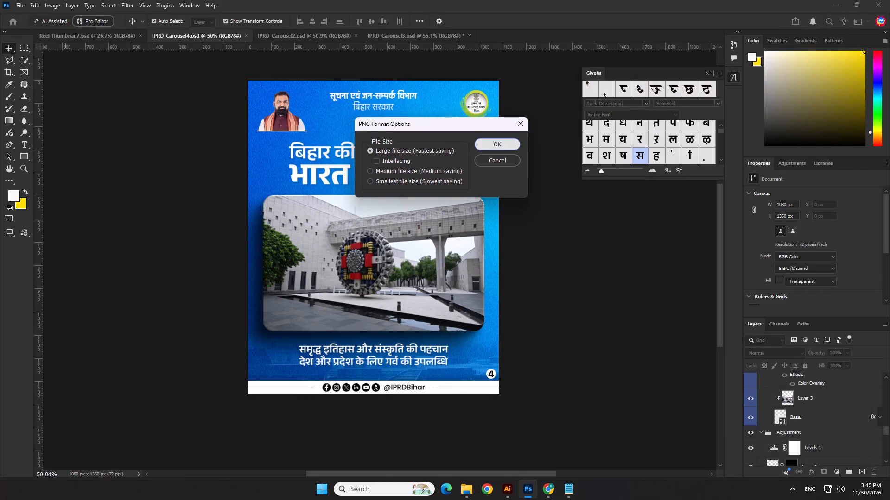
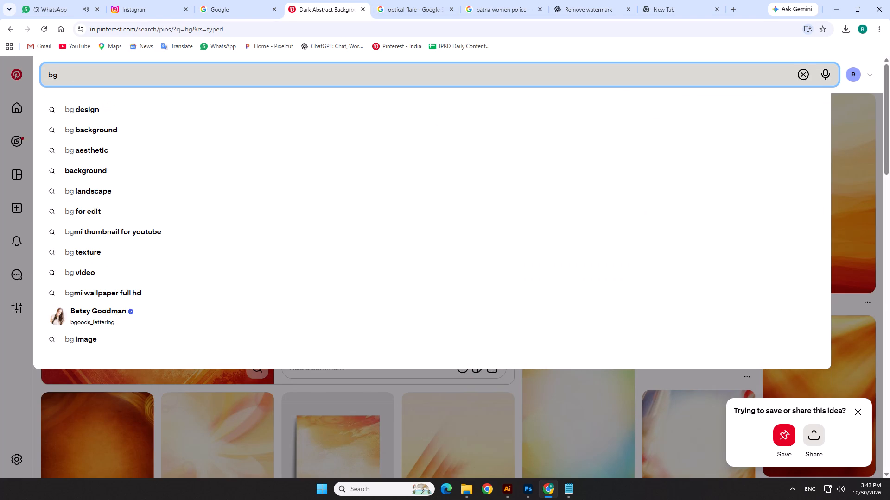
{"action": "scroll", "coordinate": [349, 319], "scroll_direction": "down", "scroll_amount": 11}
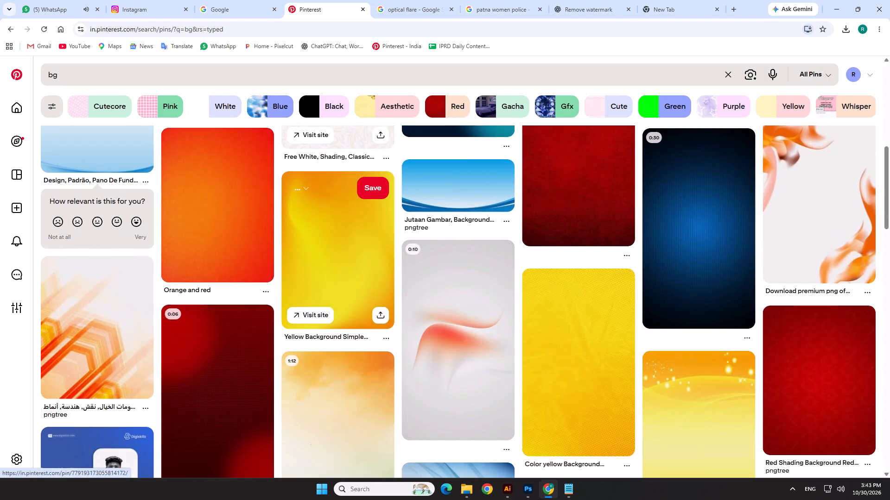
{"action": "scroll", "coordinate": [367, 346], "scroll_direction": "down", "scroll_amount": 14}
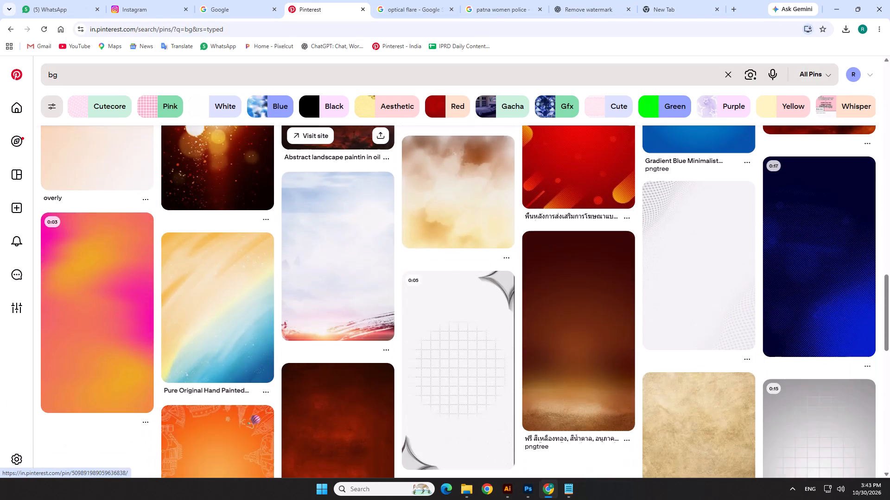
{"action": "scroll", "coordinate": [367, 346], "scroll_direction": "down", "scroll_amount": 10}
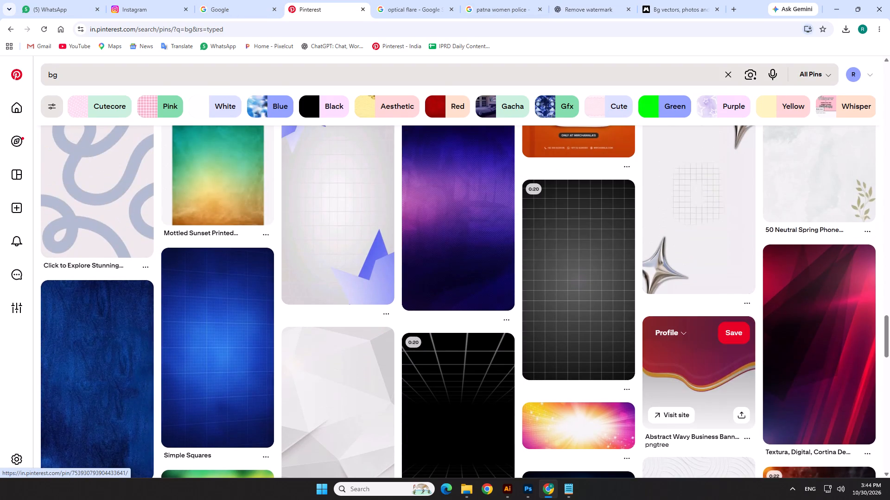
{"action": "scroll", "coordinate": [652, 357], "scroll_direction": "up", "scroll_amount": 20}
{"action": "scroll", "coordinate": [652, 357], "scroll_direction": "up", "scroll_amount": 7}
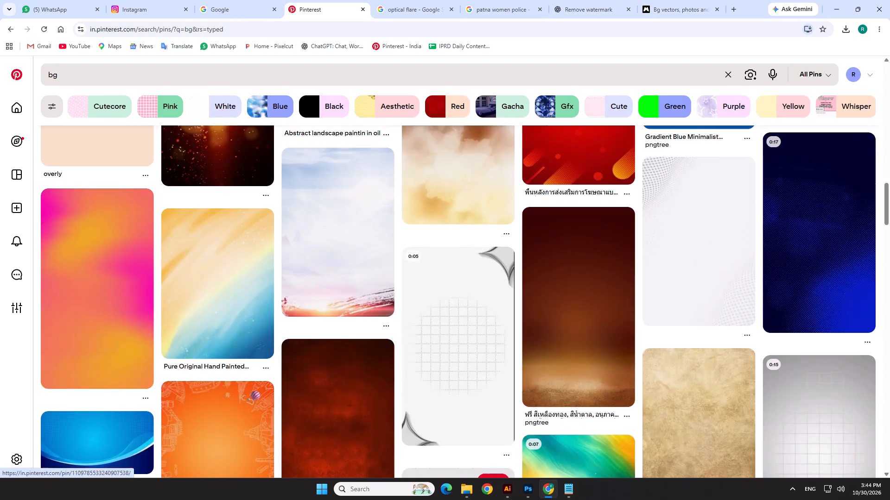
{"action": "scroll", "coordinate": [513, 368], "scroll_direction": "up", "scroll_amount": 8}
{"action": "left_click", "coordinate": [108, 374]}
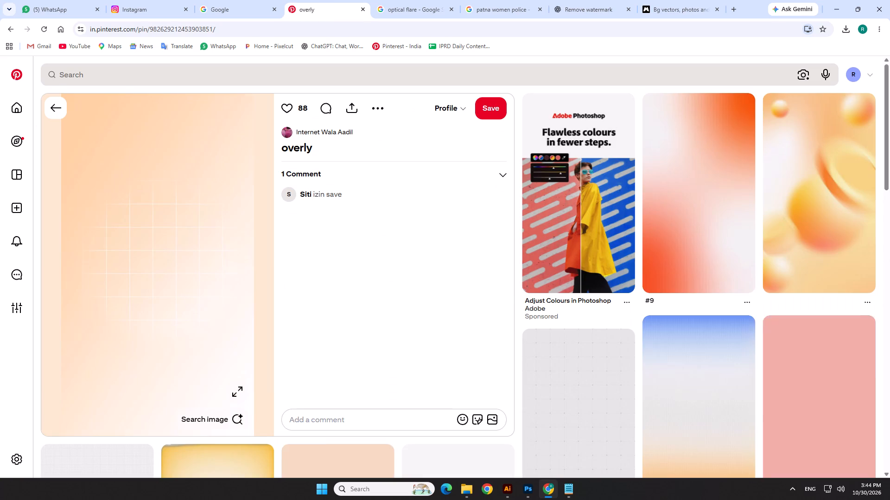
{"action": "right_click", "coordinate": [214, 270]}
{"action": "left_click", "coordinate": [248, 306]}
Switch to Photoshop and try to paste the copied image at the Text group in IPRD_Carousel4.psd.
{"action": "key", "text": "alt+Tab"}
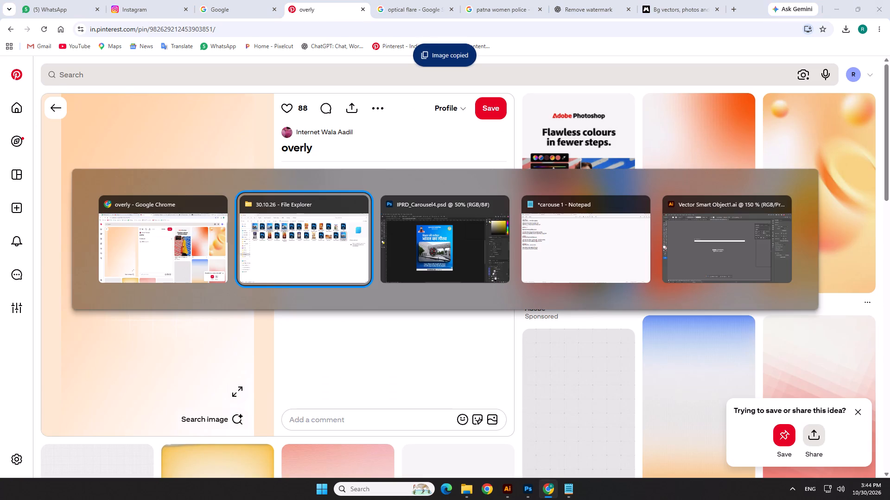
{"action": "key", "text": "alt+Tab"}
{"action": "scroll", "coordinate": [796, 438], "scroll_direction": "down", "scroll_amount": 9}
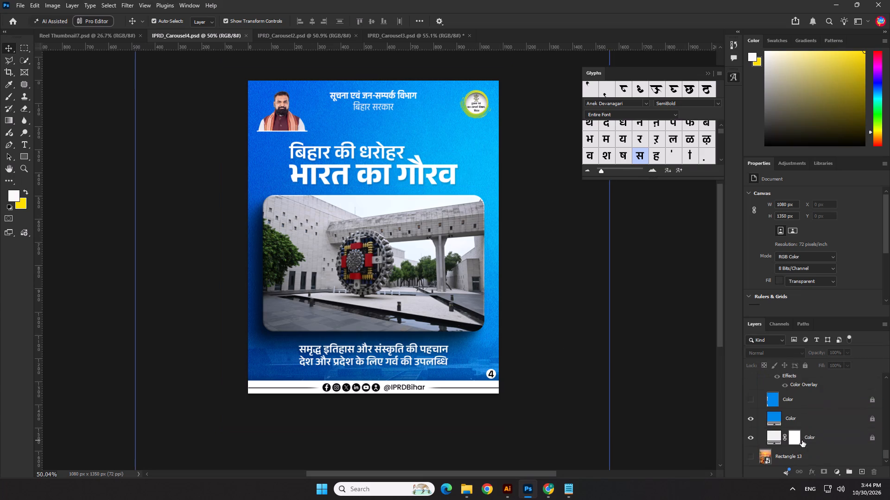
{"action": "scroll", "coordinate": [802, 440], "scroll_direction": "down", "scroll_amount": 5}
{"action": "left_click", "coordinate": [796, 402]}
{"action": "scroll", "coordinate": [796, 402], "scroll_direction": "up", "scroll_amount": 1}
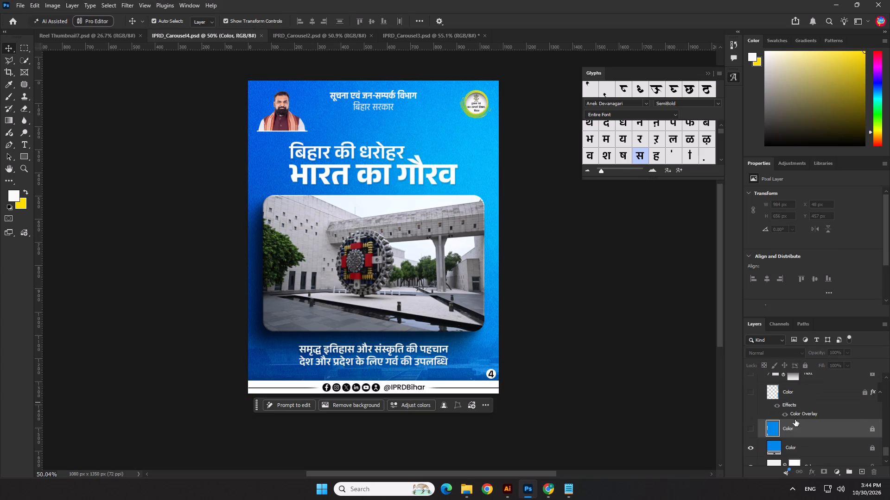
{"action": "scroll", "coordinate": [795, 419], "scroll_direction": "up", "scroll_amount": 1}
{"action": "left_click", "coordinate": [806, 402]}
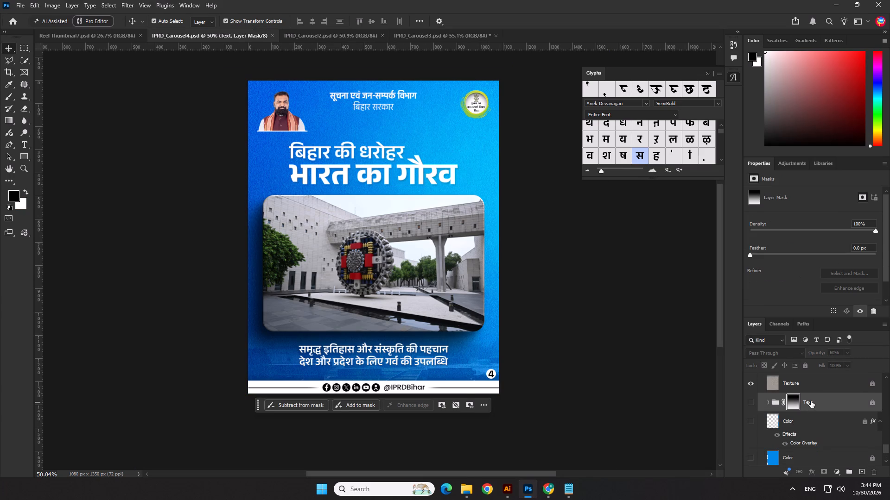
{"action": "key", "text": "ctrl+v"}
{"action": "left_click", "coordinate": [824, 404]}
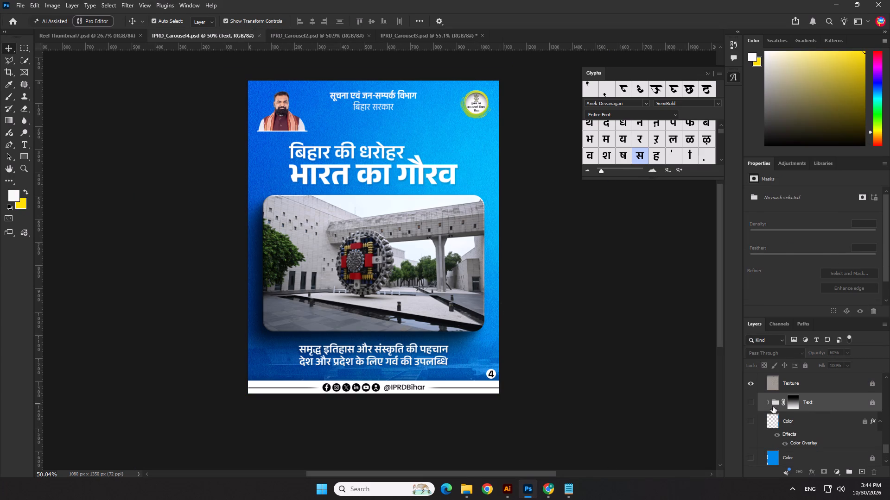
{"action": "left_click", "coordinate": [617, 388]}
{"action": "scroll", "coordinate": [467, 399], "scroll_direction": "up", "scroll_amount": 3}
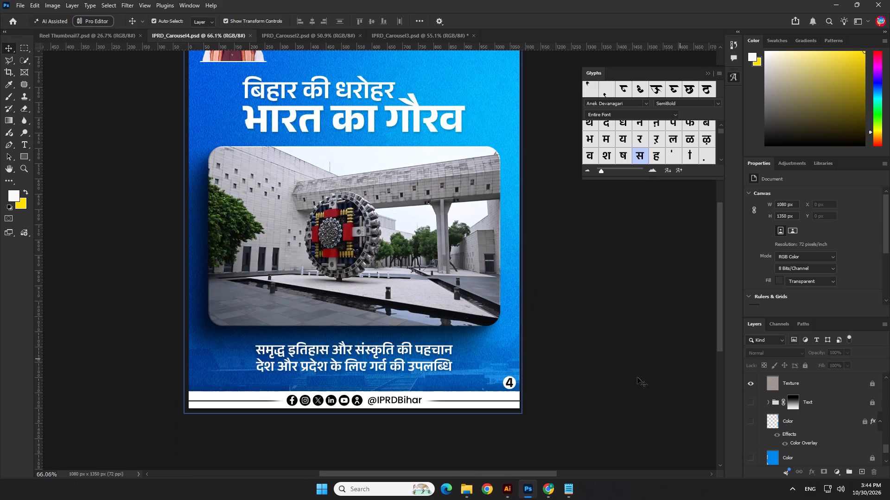
Switch back to the Pinterest pin "overly" in Chrome and copy its peach gradient image again.
{"action": "left_click", "coordinate": [537, 493]}
{"action": "left_click", "coordinate": [549, 495]}
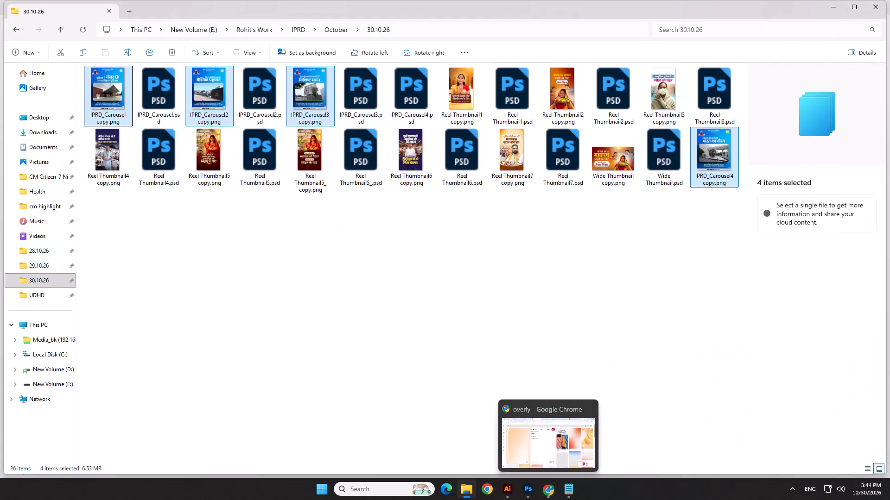
{"action": "left_click", "coordinate": [549, 495]}
{"action": "left_click", "coordinate": [549, 495]}
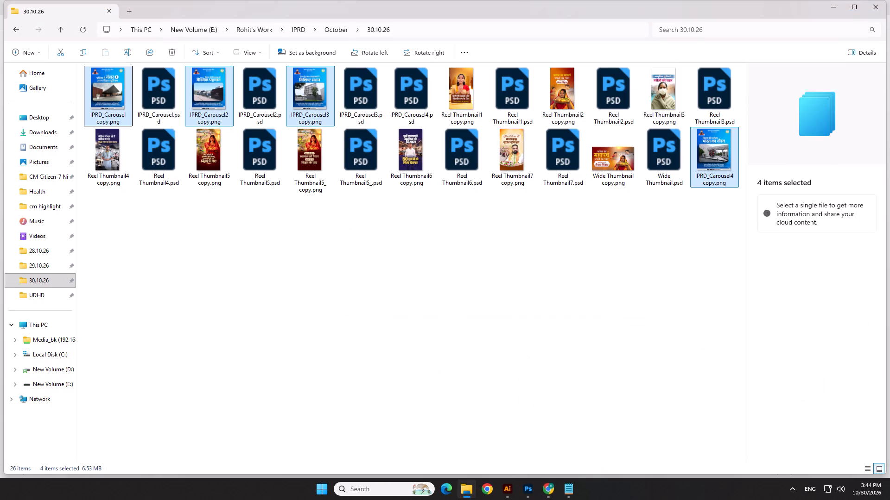
{"action": "key", "text": "alt+Tab"}
{"action": "key", "text": "alt+Tab"}
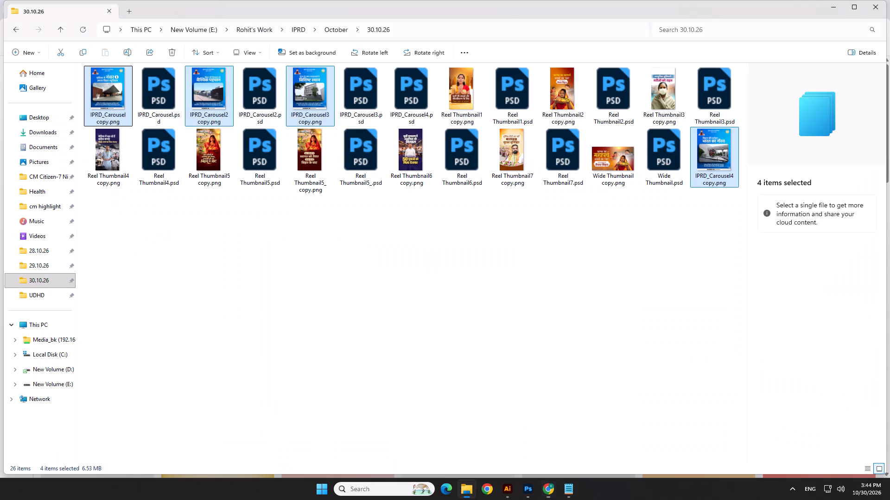
{"action": "key", "text": "alt+Tab"}
{"action": "right_click", "coordinate": [207, 271]}
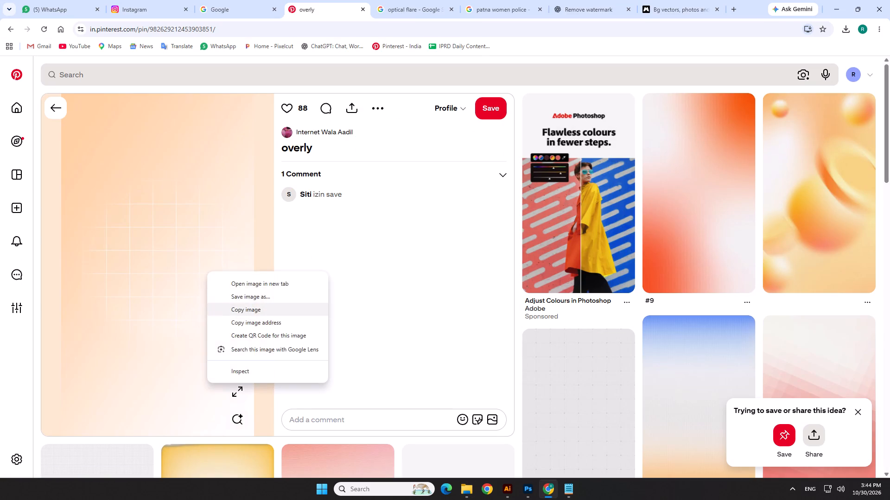
{"action": "left_click", "coordinate": [236, 309]}
Switch to Photoshop and paste the copied peach gradient into IPRD_Carousel4.psd above the Color layer with the Color Overlay effect.
{"action": "key", "text": "alt+Tab"}
{"action": "key", "text": "alt+Tab"}
{"action": "key", "text": "alt+Tab"}
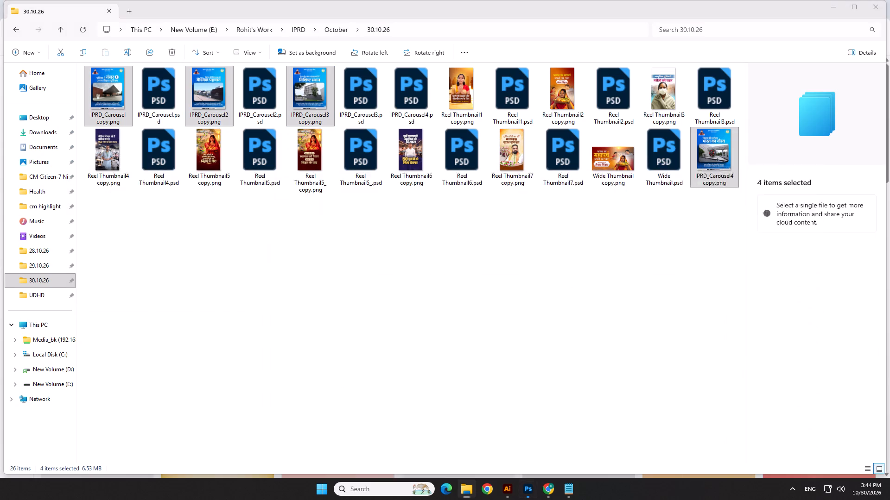
{"action": "left_click", "coordinate": [816, 405]}
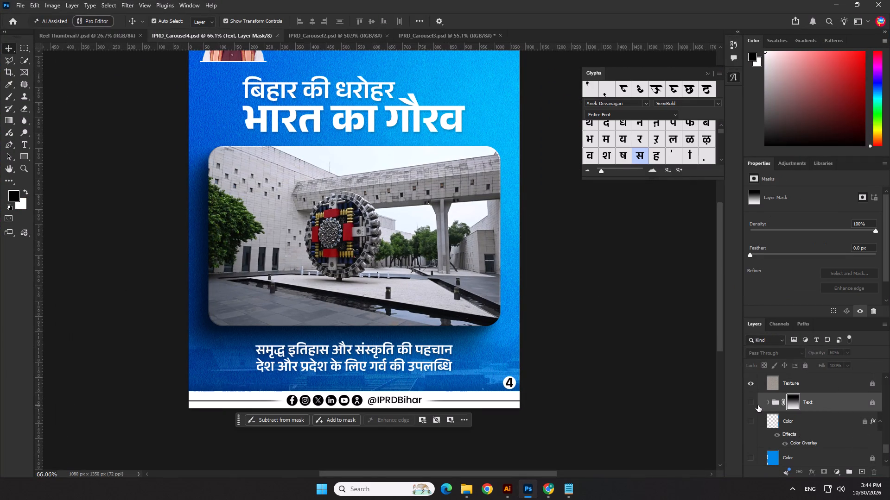
{"action": "key", "text": "ctrl+v"}
{"action": "scroll", "coordinate": [509, 396], "scroll_direction": "down", "scroll_amount": 3}
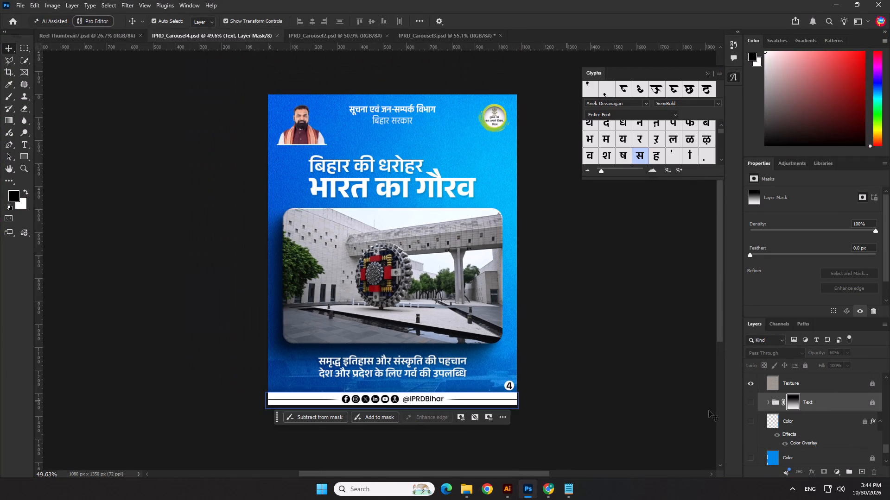
{"action": "left_click", "coordinate": [797, 417]}
{"action": "key", "text": "ctrl+v"}
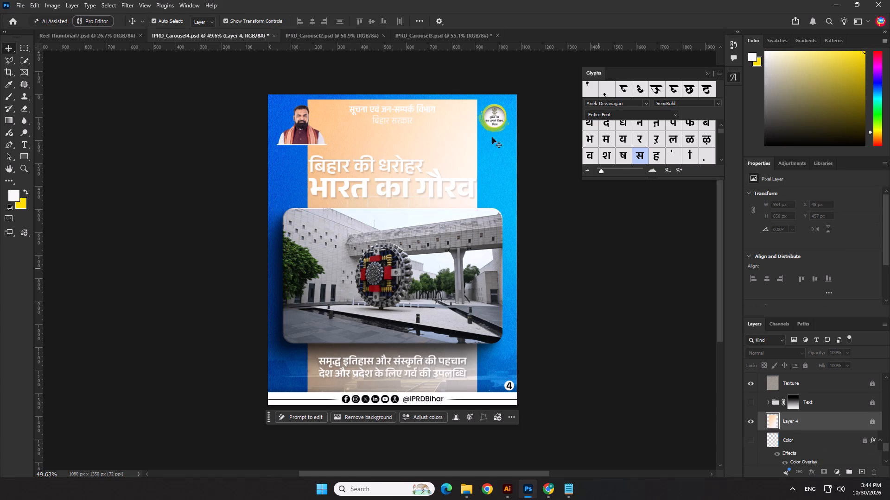
Unlock the Background group that contains the pasted gradient, Layer 4.
{"action": "left_click", "coordinate": [448, 117]}
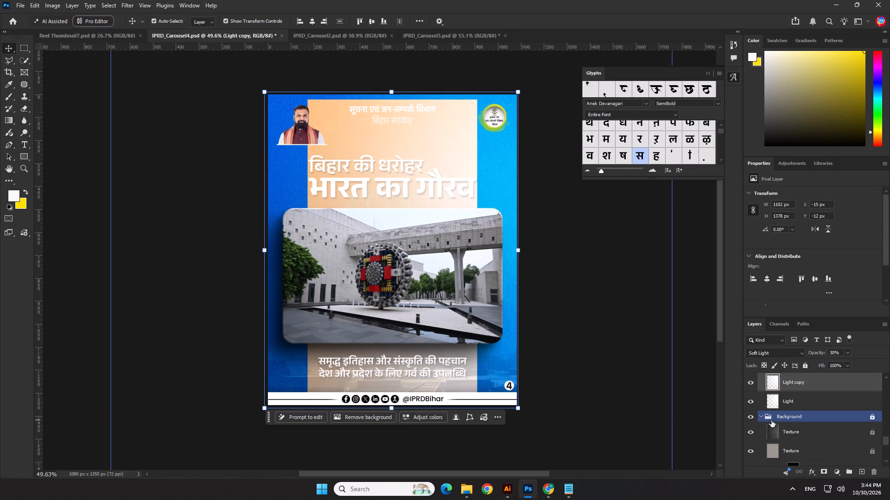
{"action": "scroll", "coordinate": [781, 410], "scroll_direction": "up", "scroll_amount": 3}
{"action": "scroll", "coordinate": [806, 403], "scroll_direction": "down", "scroll_amount": 6}
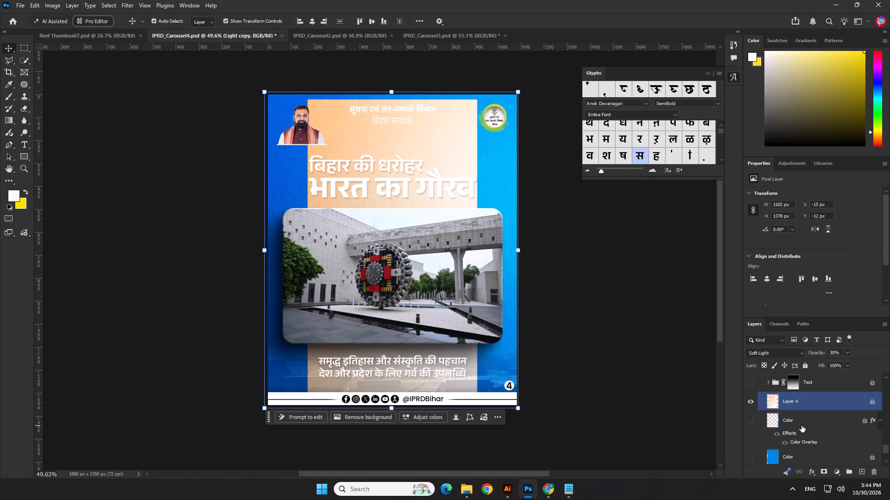
{"action": "left_click", "coordinate": [806, 399]}
{"action": "scroll", "coordinate": [848, 403], "scroll_direction": "up", "scroll_amount": 2}
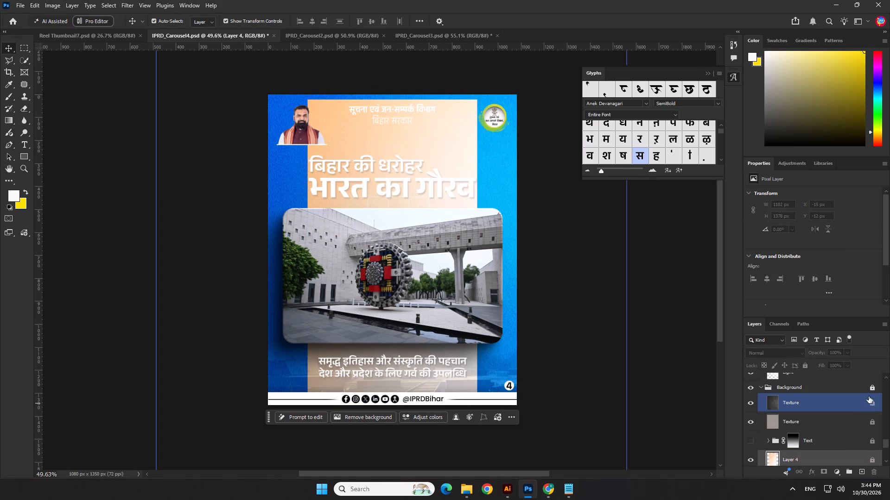
{"action": "left_click", "coordinate": [874, 387]}
Rotate the peach gradient on Layer 4 by 90° and move it up flush with the canvas's top edge.
{"action": "left_click", "coordinate": [814, 455]}
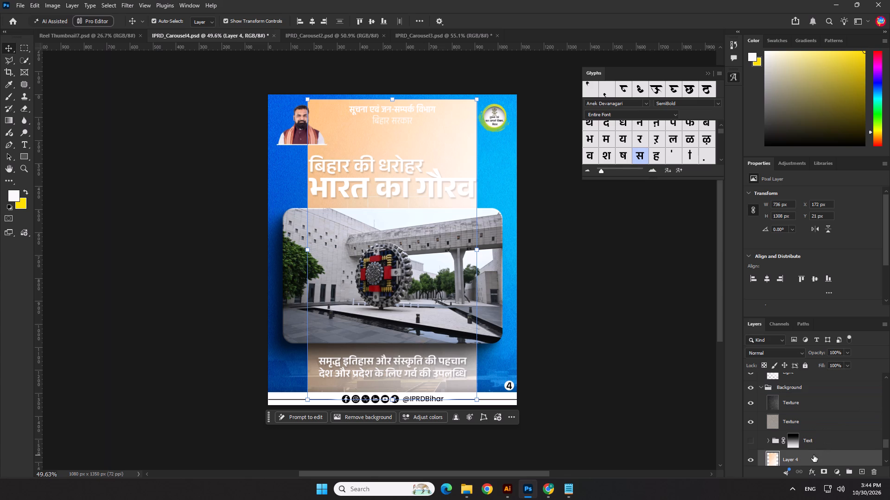
{"action": "left_click", "coordinate": [446, 103]}
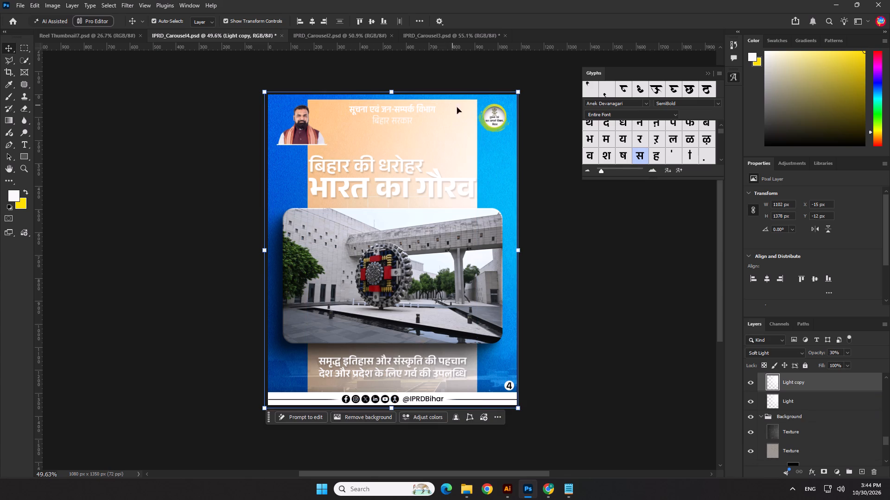
{"action": "scroll", "coordinate": [807, 418], "scroll_direction": "up", "scroll_amount": 3}
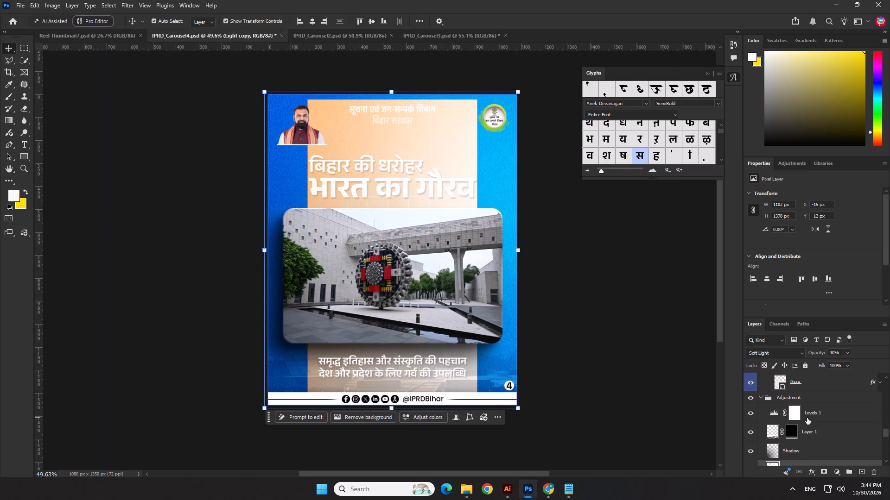
{"action": "scroll", "coordinate": [789, 424], "scroll_direction": "down", "scroll_amount": 1}
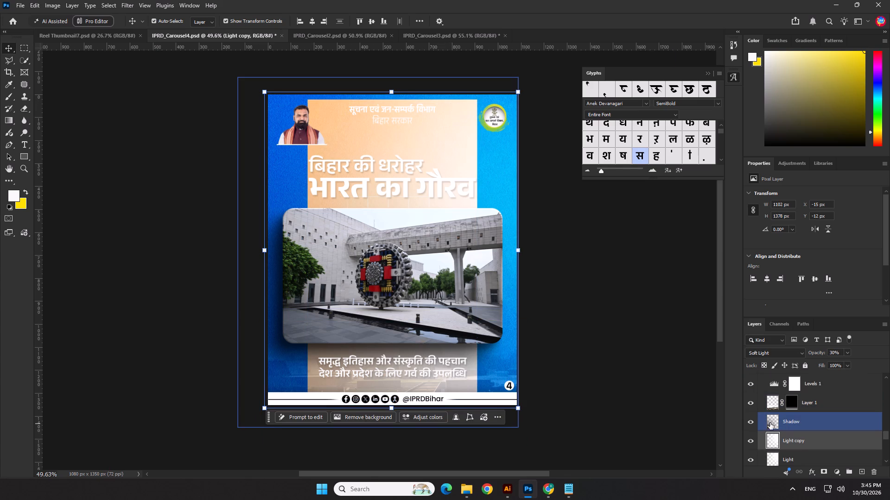
{"action": "left_click", "coordinate": [746, 422]}
{"action": "left_click", "coordinate": [746, 422]}
{"action": "scroll", "coordinate": [746, 422], "scroll_direction": "down", "scroll_amount": 2}
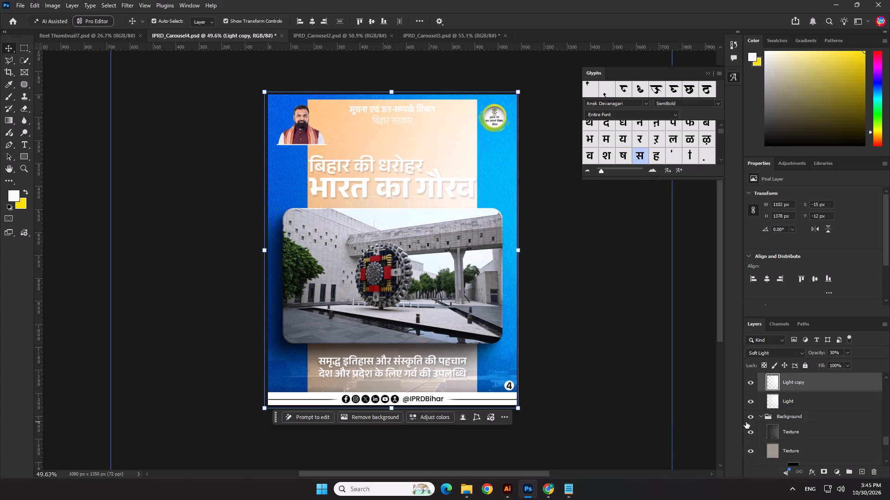
{"action": "scroll", "coordinate": [764, 432], "scroll_direction": "down", "scroll_amount": 5}
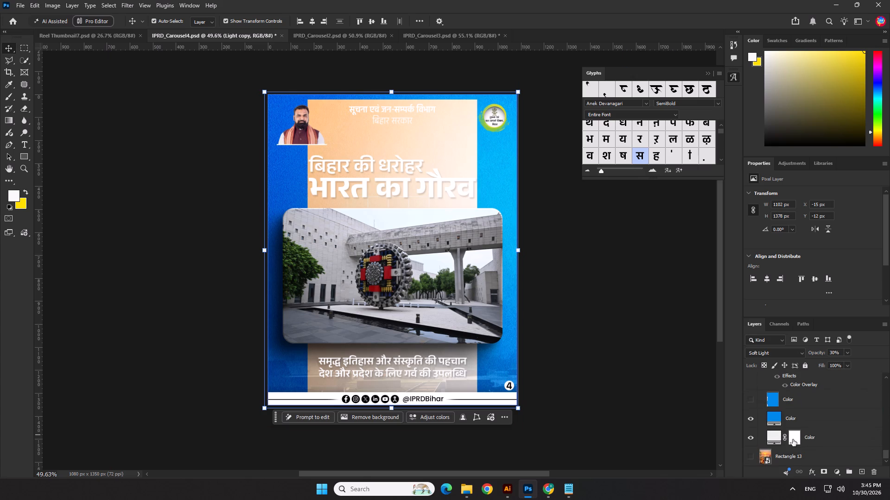
{"action": "scroll", "coordinate": [810, 438], "scroll_direction": "down", "scroll_amount": 4}
{"action": "scroll", "coordinate": [810, 437], "scroll_direction": "up", "scroll_amount": 3}
{"action": "left_click", "coordinate": [809, 434]}
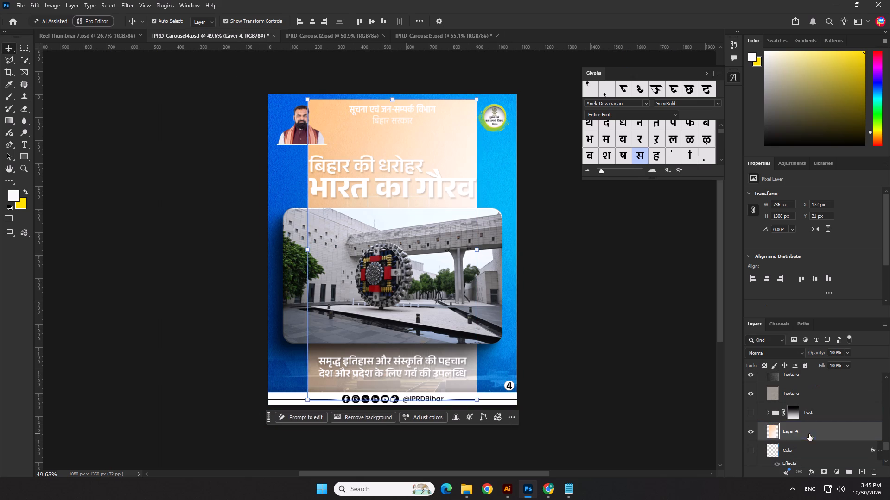
{"action": "left_click_drag", "start_coordinate": [481, 94], "coordinate": [573, 350]}
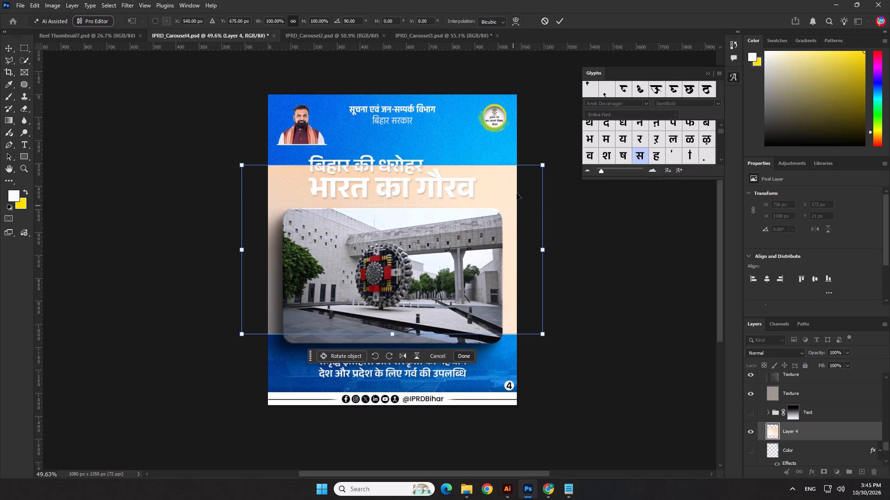
{"action": "left_click", "coordinate": [499, 164]}
{"action": "left_click_drag", "start_coordinate": [502, 187], "coordinate": [500, 116]}
{"action": "key", "text": "Return"}
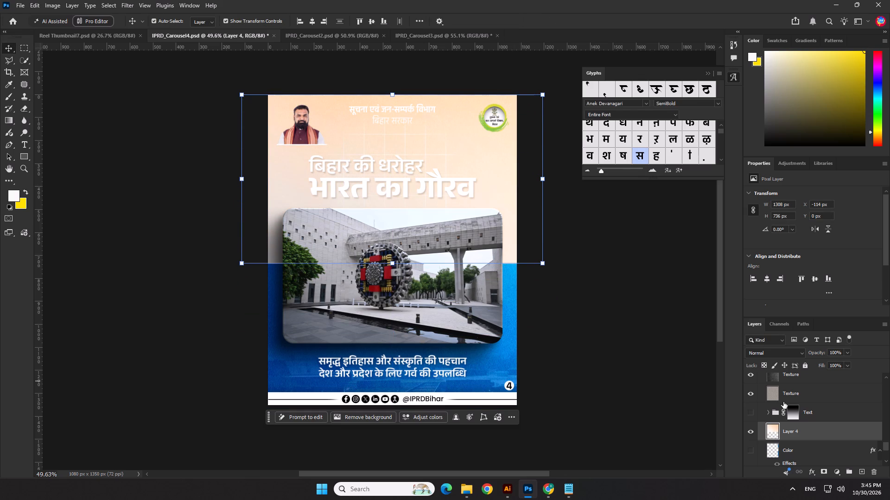
Duplicate the gradient layer and flip the copy vertically.
{"action": "left_click_drag", "start_coordinate": [863, 434], "coordinate": [864, 469]}
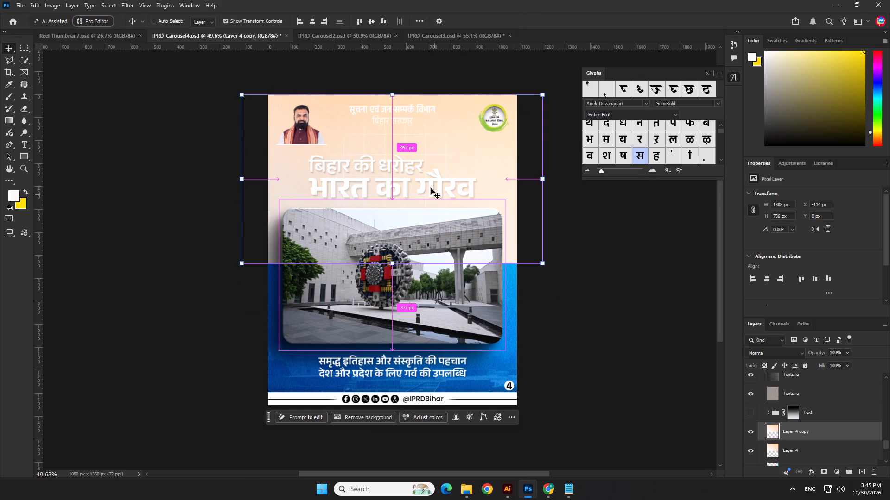
{"action": "key", "text": "ctrl+t"}
{"action": "right_click", "coordinate": [450, 147], "text": "ctrl"}
{"action": "left_click", "coordinate": [493, 353]}
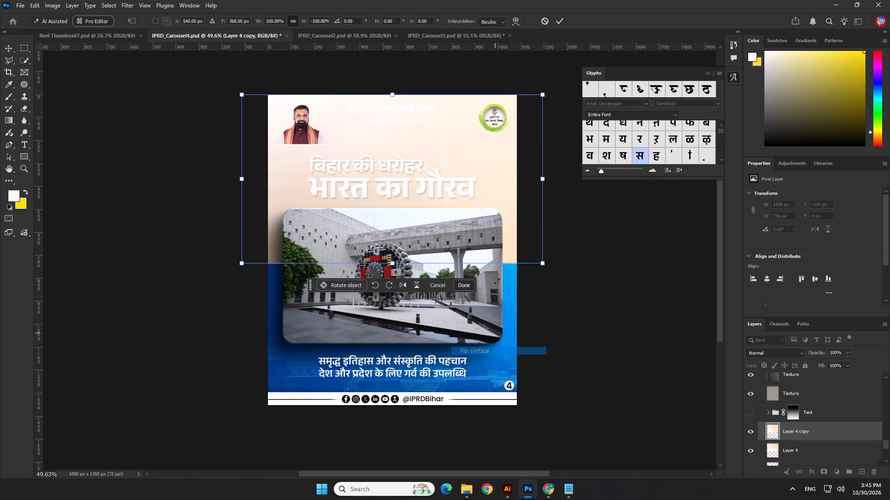
{"action": "left_click", "coordinate": [559, 24]}
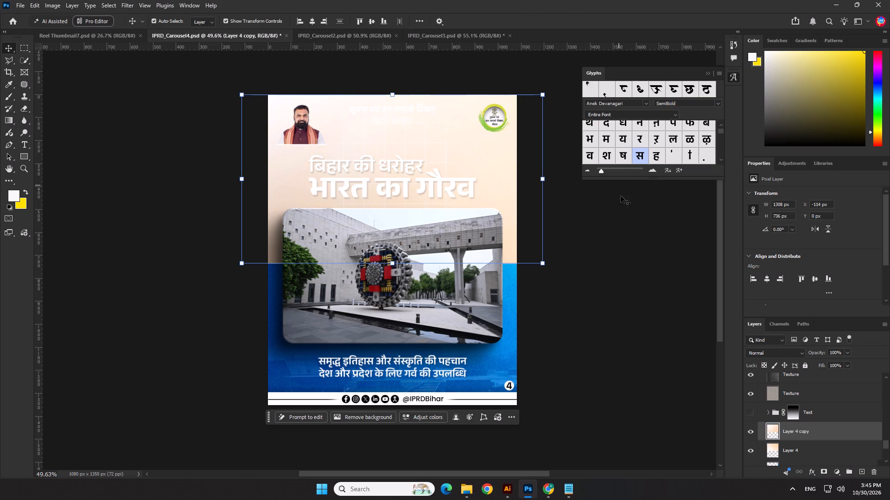
Align the flipped gradient copy to the canvas's bottom edge to cover the remaining blue background, and deselect it.
{"action": "left_click", "coordinate": [380, 23]}
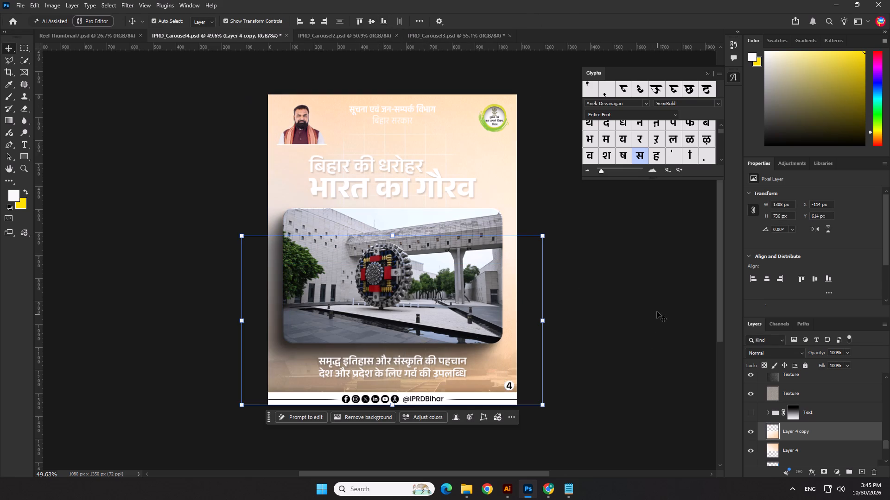
{"action": "key", "text": "Return"}
{"action": "left_click", "coordinate": [650, 297]}
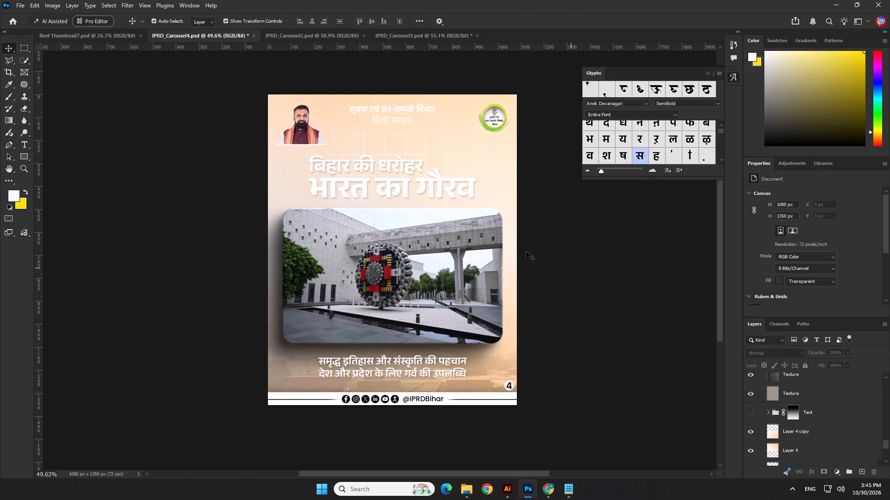
{"action": "left_click", "coordinate": [187, 310]}
Hide the Shadow, Light copy and Light layers in the Adjustment group.
{"action": "left_click", "coordinate": [275, 285]}
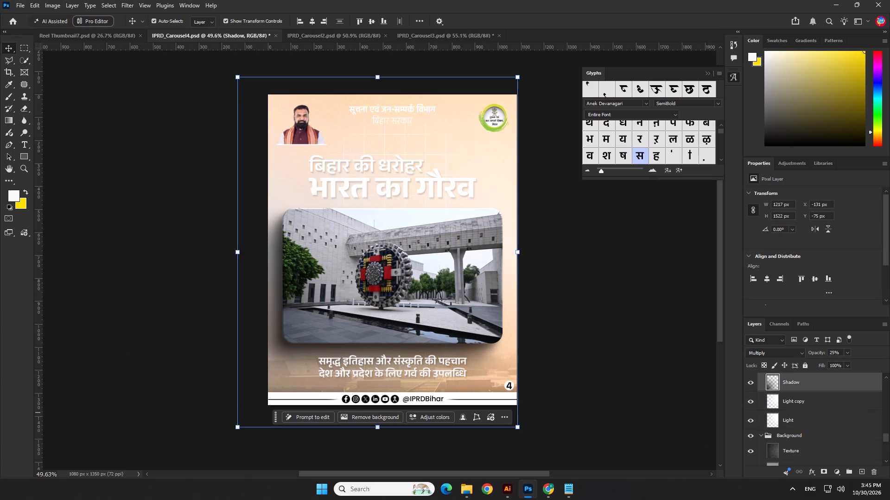
{"action": "left_click", "coordinate": [750, 381]}
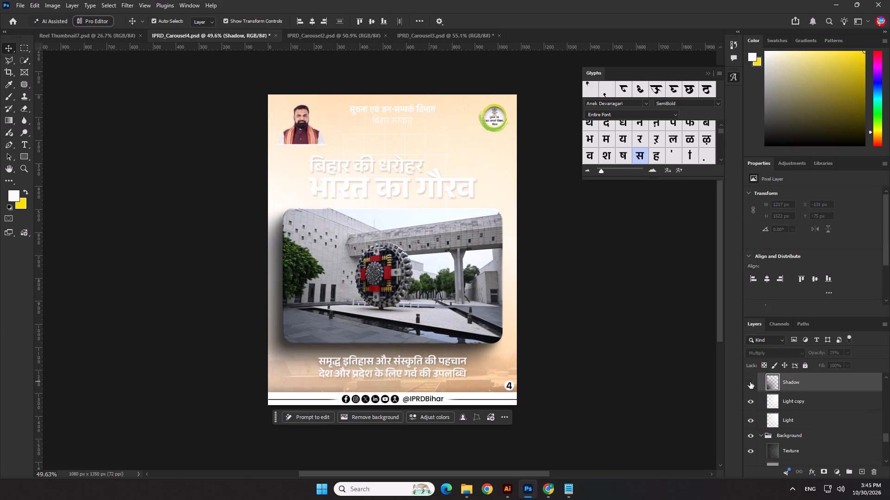
{"action": "scroll", "coordinate": [751, 389], "scroll_direction": "down", "scroll_amount": 2}
{"action": "scroll", "coordinate": [751, 396], "scroll_direction": "up", "scroll_amount": 3}
{"action": "left_click", "coordinate": [753, 431]}
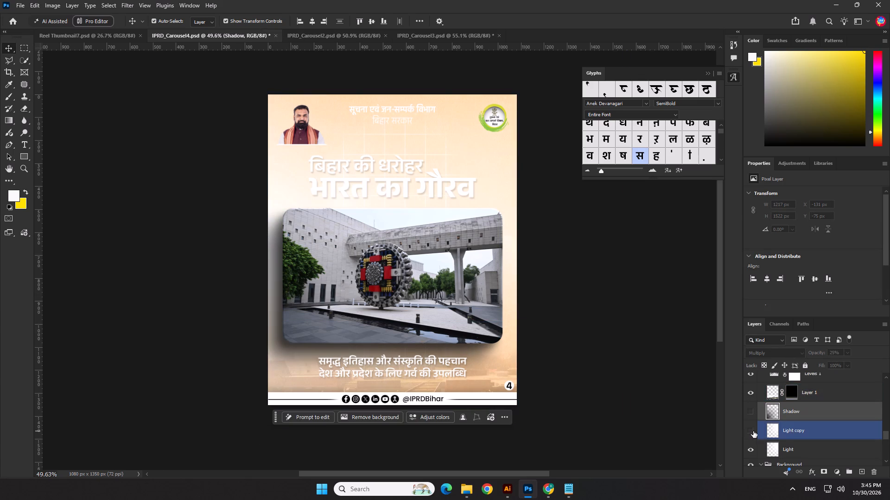
{"action": "left_click", "coordinate": [753, 431]}
{"action": "left_click", "coordinate": [753, 431]}
{"action": "left_click", "coordinate": [752, 448]}
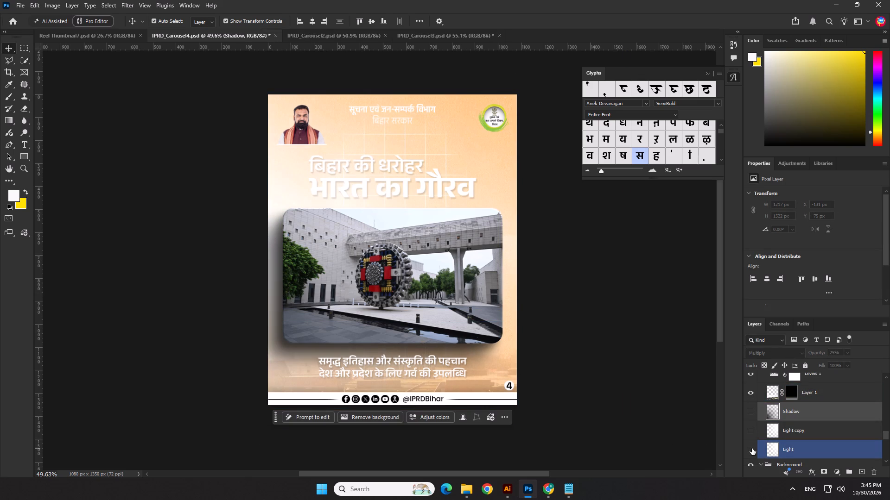
Compare the design with and without the Levels 1 adjustment layer, and leave that layer hidden.
{"action": "scroll", "coordinate": [753, 444], "scroll_direction": "up", "scroll_amount": 3}
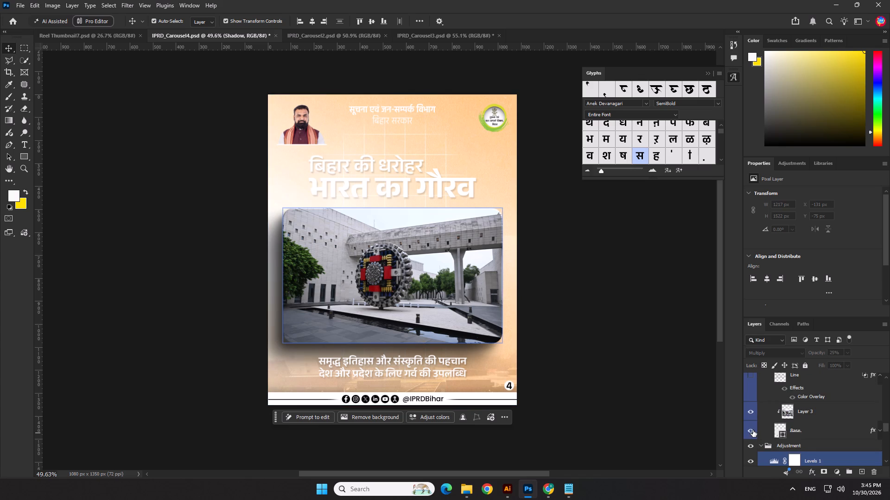
{"action": "scroll", "coordinate": [753, 428], "scroll_direction": "up", "scroll_amount": 2}
{"action": "scroll", "coordinate": [754, 406], "scroll_direction": "down", "scroll_amount": 2}
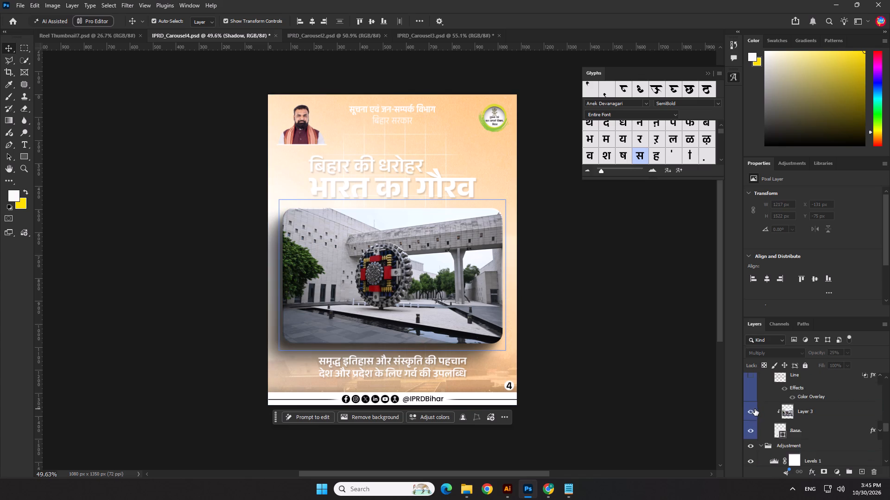
{"action": "scroll", "coordinate": [755, 412], "scroll_direction": "down", "scroll_amount": 1}
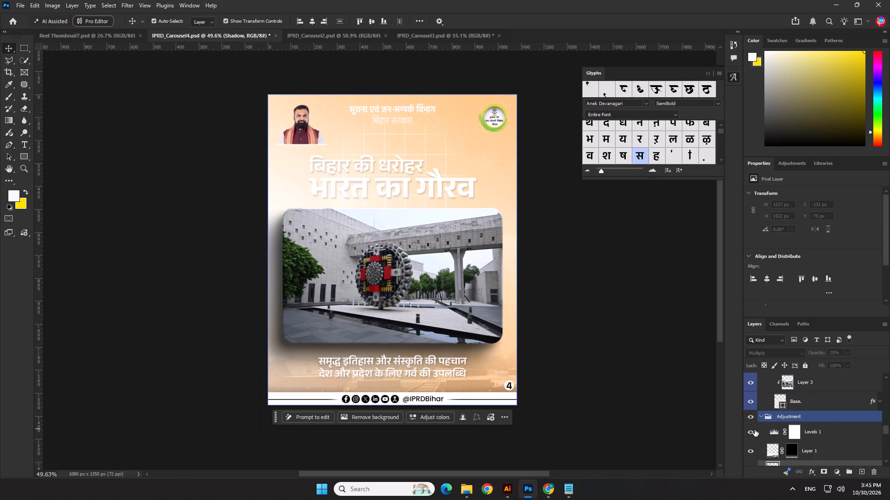
{"action": "scroll", "coordinate": [761, 436], "scroll_direction": "down", "scroll_amount": 1}
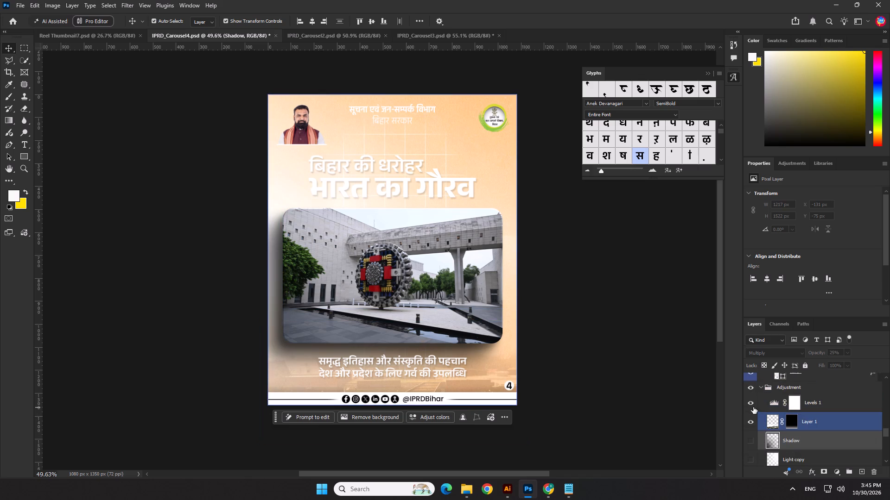
{"action": "left_click", "coordinate": [752, 405]}
{"action": "left_click", "coordinate": [752, 405]}
{"action": "left_click", "coordinate": [752, 405]}
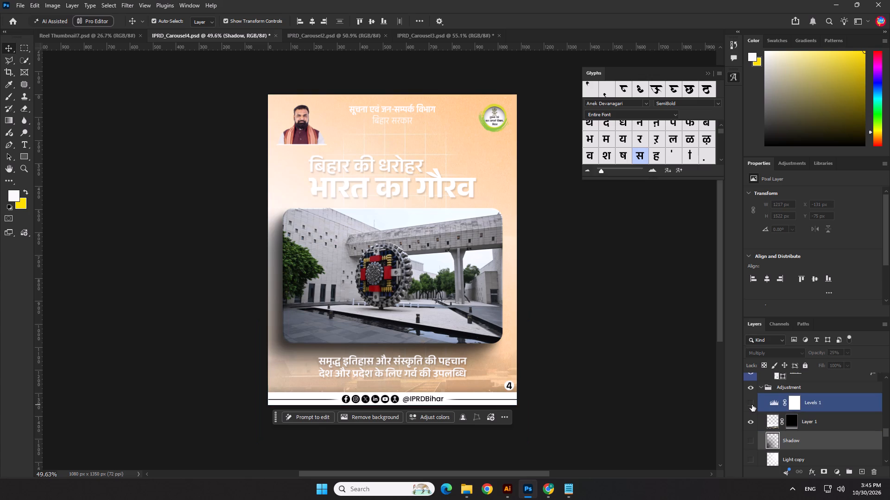
{"action": "left_click", "coordinate": [752, 405]}
{"action": "left_click", "coordinate": [752, 405]}
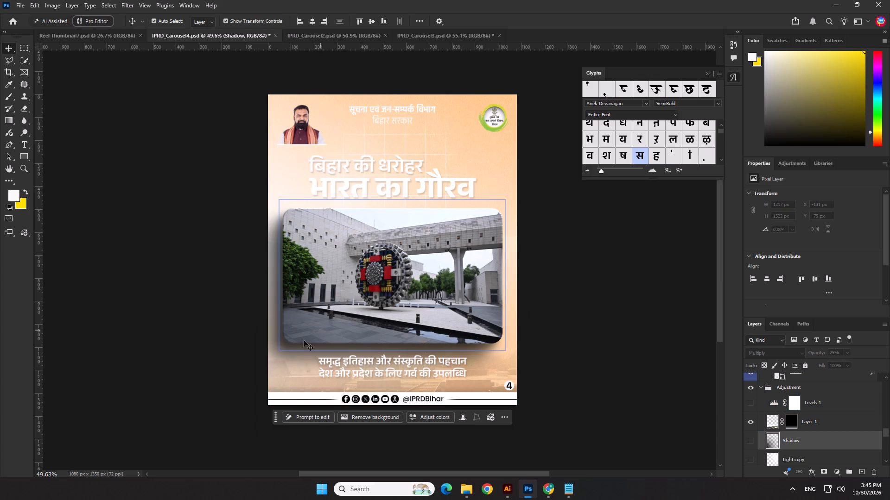
Compare the design with and without the Texture and Color layers in the Background group.
{"action": "left_click", "coordinate": [296, 348]}
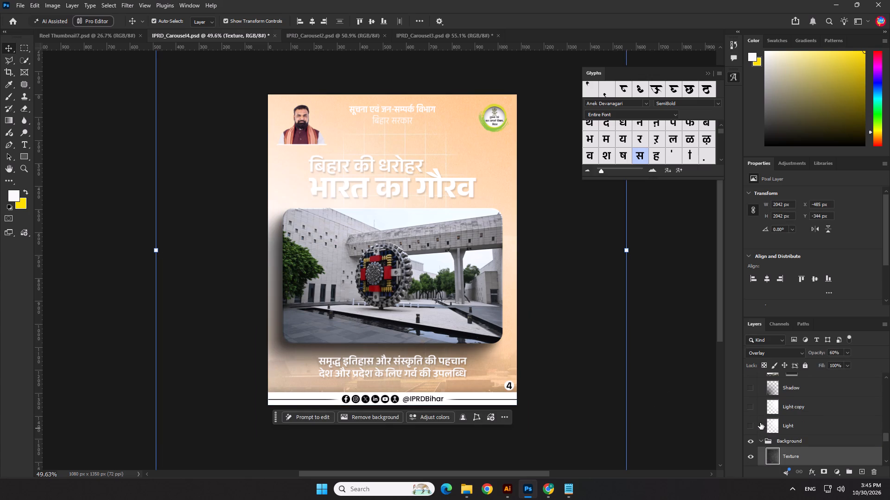
{"action": "scroll", "coordinate": [760, 426], "scroll_direction": "down", "scroll_amount": 1}
{"action": "left_click", "coordinate": [753, 429]}
{"action": "left_click", "coordinate": [753, 429]}
{"action": "left_click", "coordinate": [750, 445]}
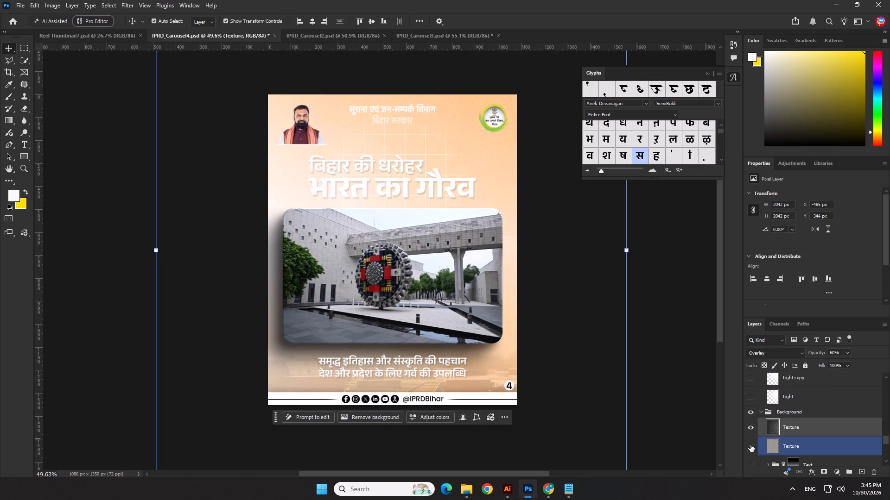
{"action": "left_click", "coordinate": [750, 445]}
{"action": "scroll", "coordinate": [762, 440], "scroll_direction": "down", "scroll_amount": 6}
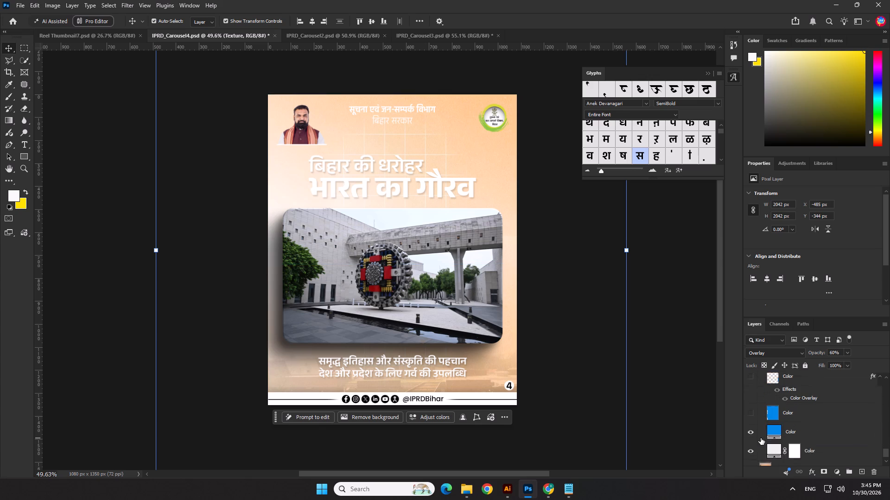
{"action": "left_click", "coordinate": [754, 437]}
{"action": "left_click", "coordinate": [754, 437]}
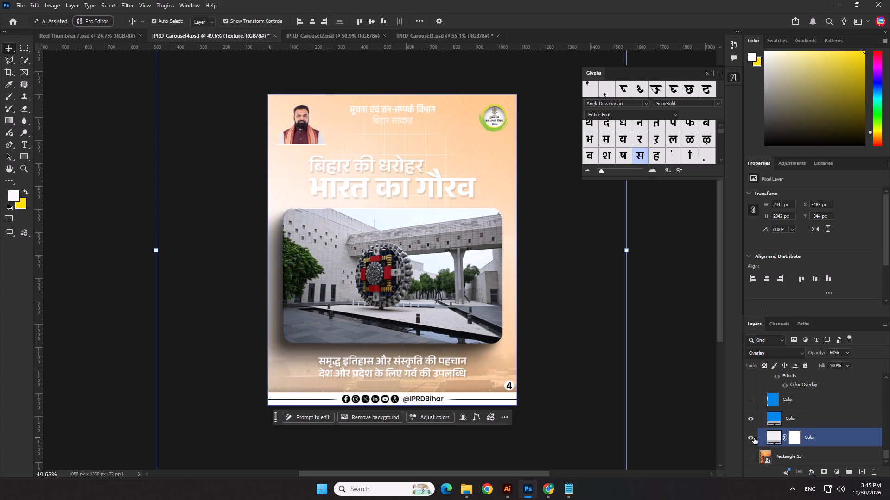
Hide the two lowest Drop Shadow effects on the museum photo's Base shape, and deselect the layer.
{"action": "left_click", "coordinate": [496, 342]}
{"action": "scroll", "coordinate": [804, 424], "scroll_direction": "up", "scroll_amount": 1}
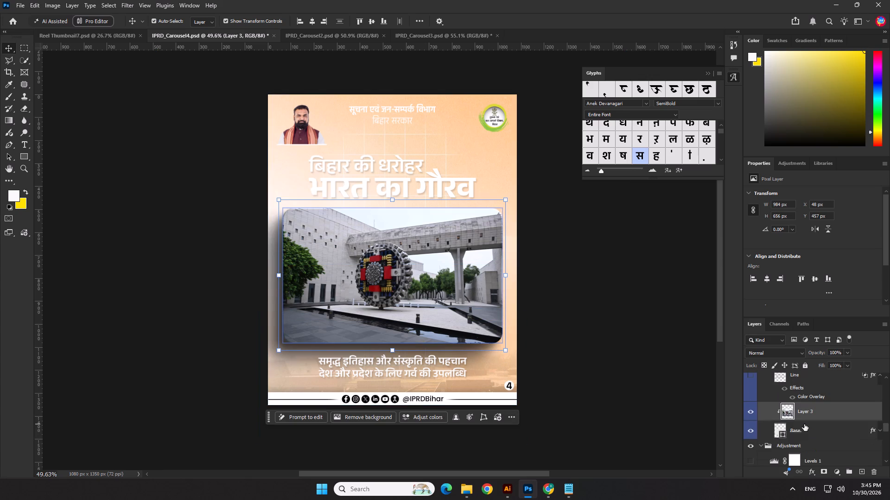
{"action": "left_click", "coordinate": [878, 431]}
{"action": "scroll", "coordinate": [820, 427], "scroll_direction": "down", "scroll_amount": 1}
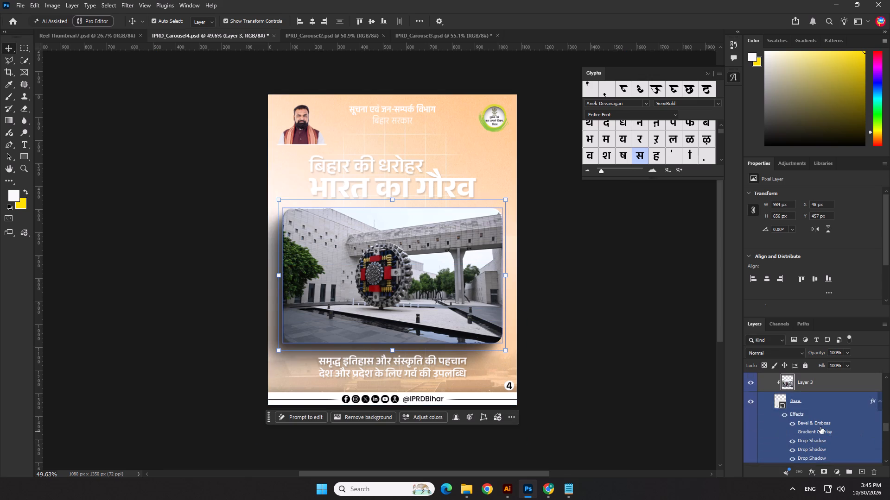
{"action": "scroll", "coordinate": [820, 427], "scroll_direction": "down", "scroll_amount": 1}
{"action": "left_click", "coordinate": [794, 430]}
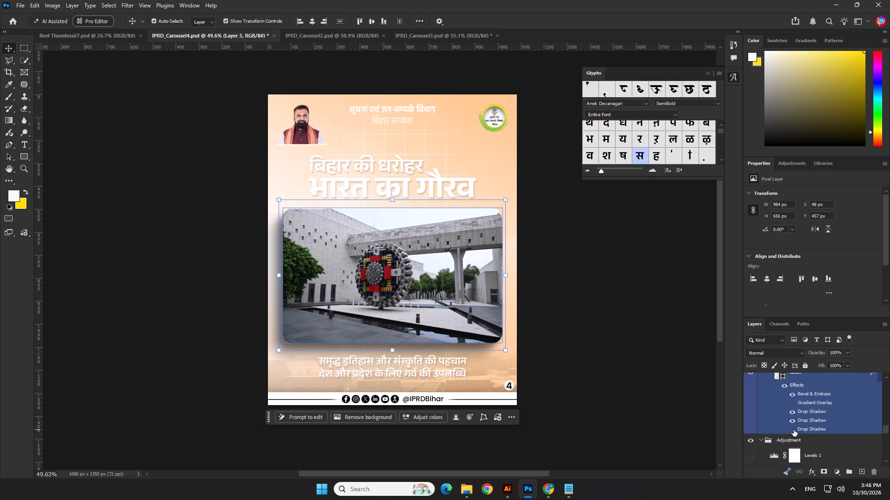
{"action": "left_click", "coordinate": [793, 421]}
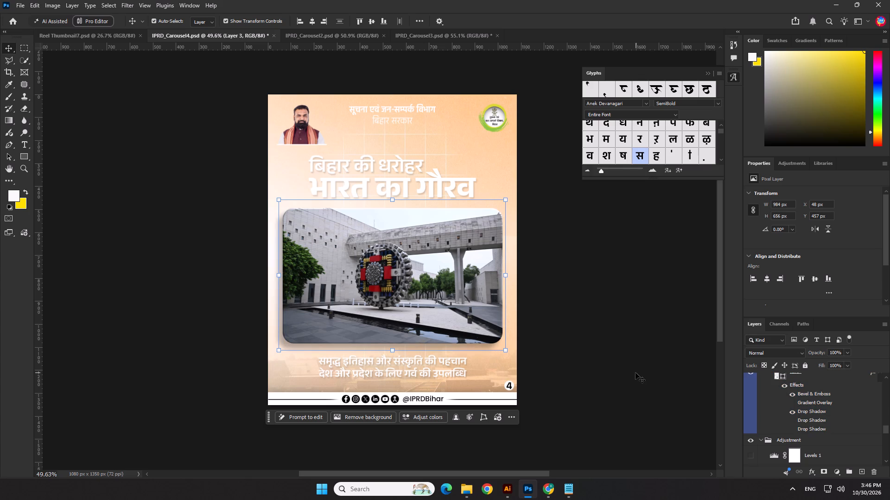
{"action": "left_click", "coordinate": [636, 373]}
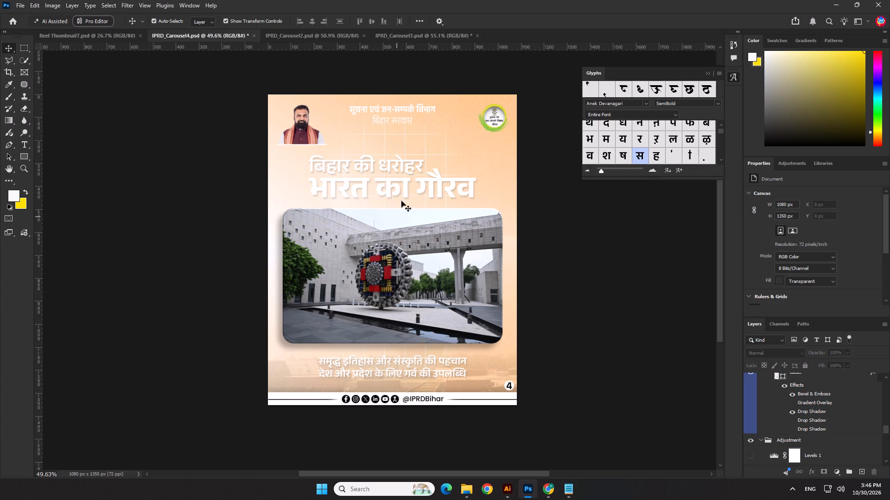
Recolour the heading line "बिहार की धरोहर" to brown 7b4204 and copy that hex code.
{"action": "left_click", "coordinate": [407, 162]}
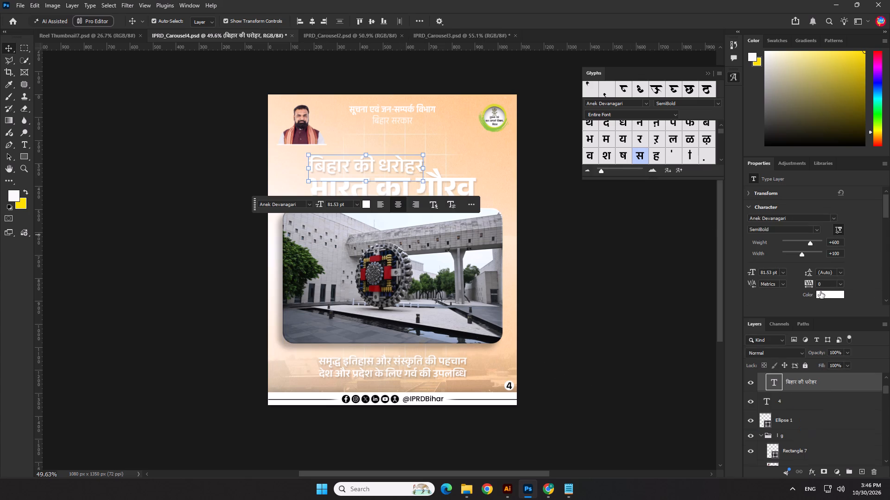
{"action": "left_click", "coordinate": [820, 292]}
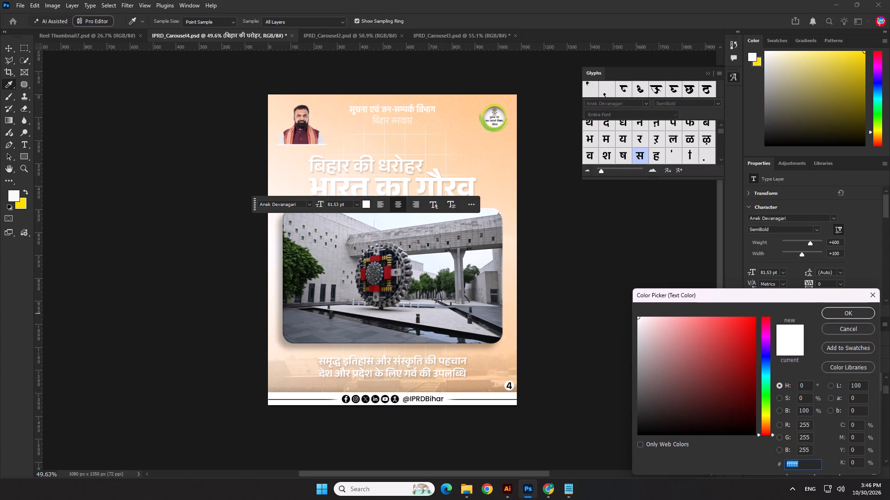
{"action": "left_click", "coordinate": [766, 425]}
{"action": "left_click", "coordinate": [752, 375]}
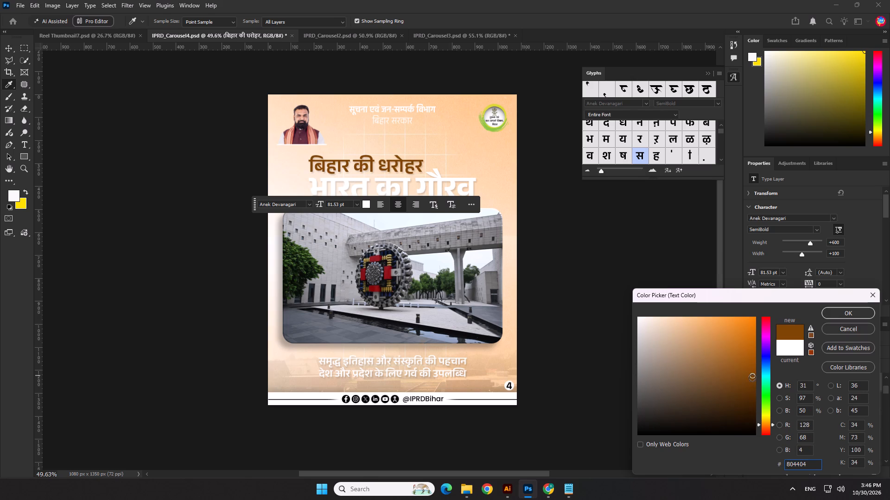
{"action": "left_click", "coordinate": [752, 378]}
{"action": "left_click_drag", "start_coordinate": [816, 462], "coordinate": [764, 469]}
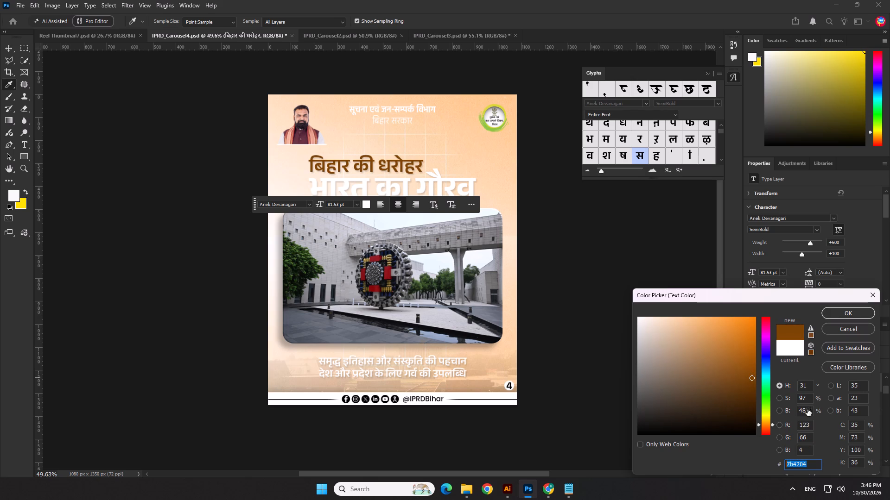
{"action": "key", "text": "ctrl+c"}
{"action": "left_click", "coordinate": [837, 318]}
{"action": "left_click", "coordinate": [609, 316]}
Apply the copied brown 7b4204 to the heading line "भारत का गौरव".
{"action": "left_click", "coordinate": [454, 193]}
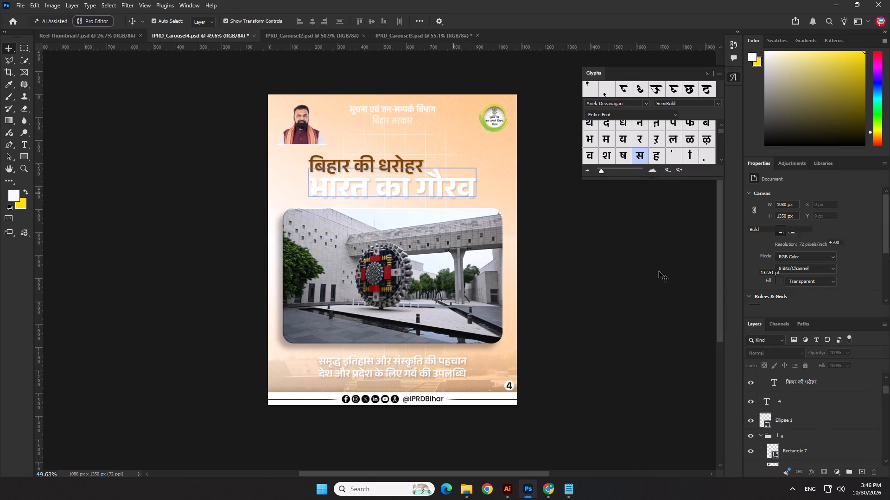
{"action": "left_click", "coordinate": [839, 294]}
{"action": "key", "text": "ctrl+v"}
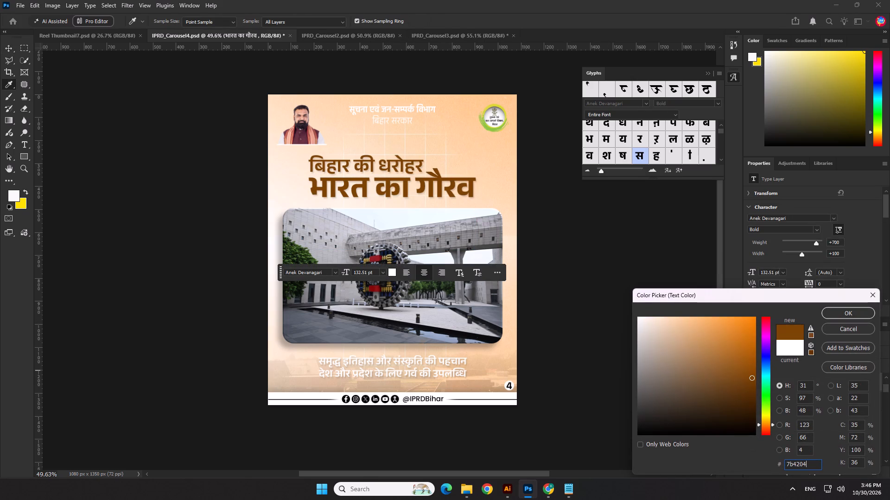
{"action": "left_click", "coordinate": [858, 310]}
{"action": "left_click", "coordinate": [635, 332]}
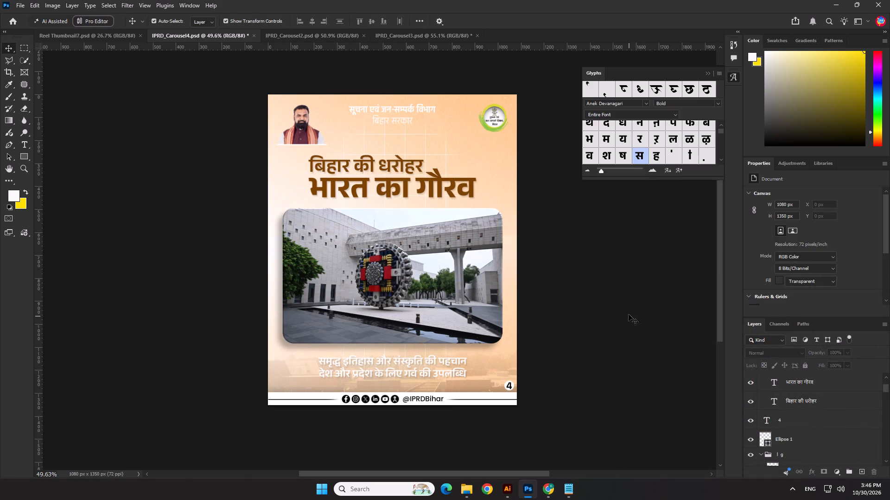
Set the two-line caption text below the museum photo to black.
{"action": "left_click", "coordinate": [414, 362]}
{"action": "left_click", "coordinate": [826, 295]}
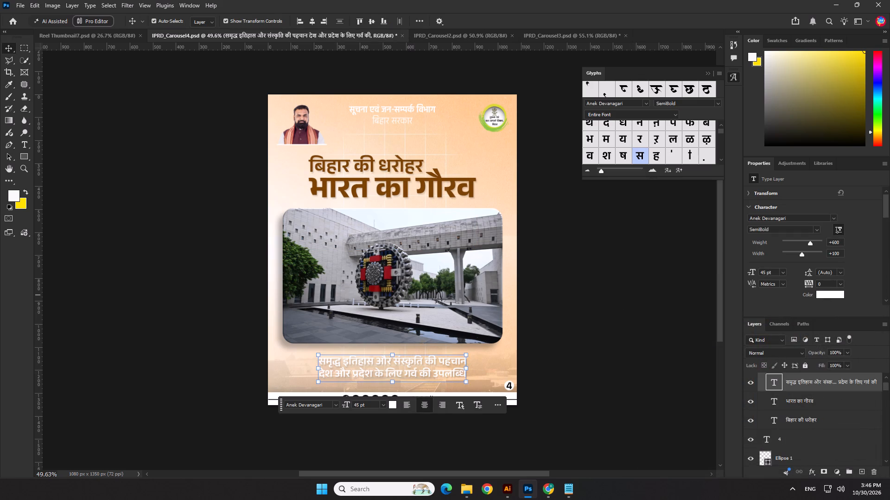
{"action": "left_click_drag", "start_coordinate": [680, 386], "coordinate": [661, 443]}
{"action": "left_click", "coordinate": [843, 314]}
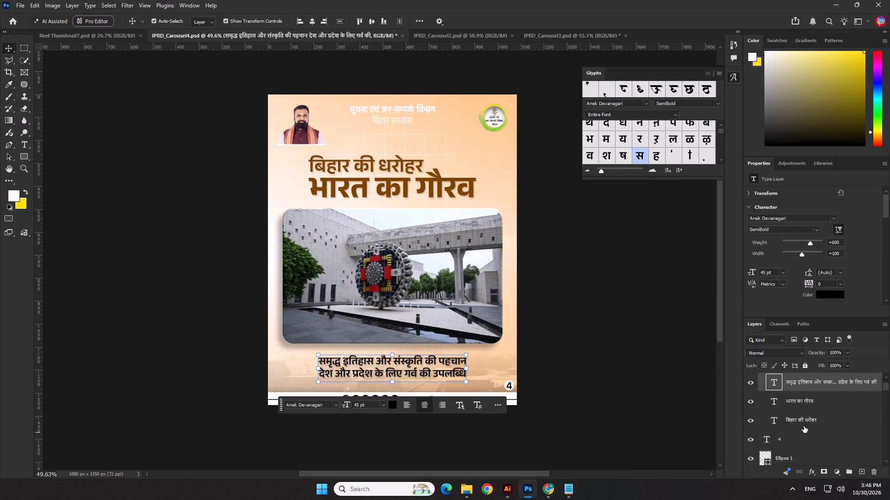
Hide the layer effects of the Text group, and deselect the caption.
{"action": "scroll", "coordinate": [783, 416], "scroll_direction": "up", "scroll_amount": 3}
{"action": "left_click", "coordinate": [772, 387]}
{"action": "left_click", "coordinate": [643, 369]}
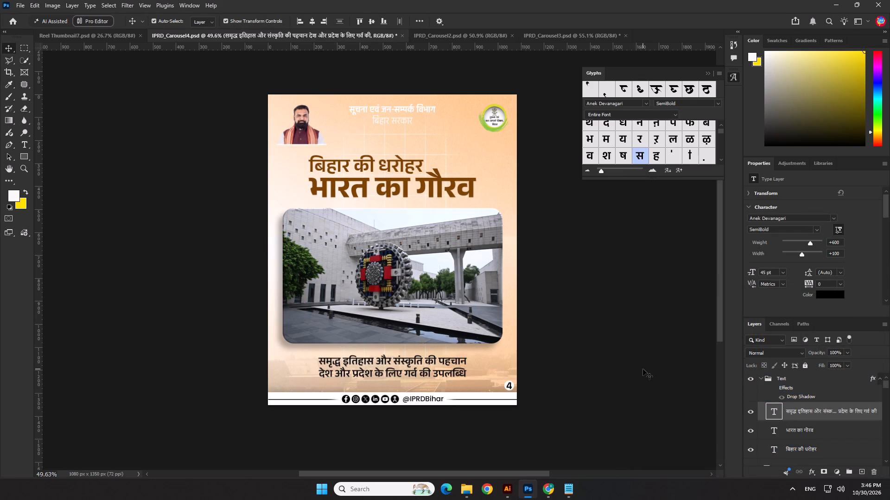
Set the department name text "सूचना एवं जन-सम्पर्क विभाग बिहार सरकार" at the top of the post to black.
{"action": "left_click", "coordinate": [407, 108]}
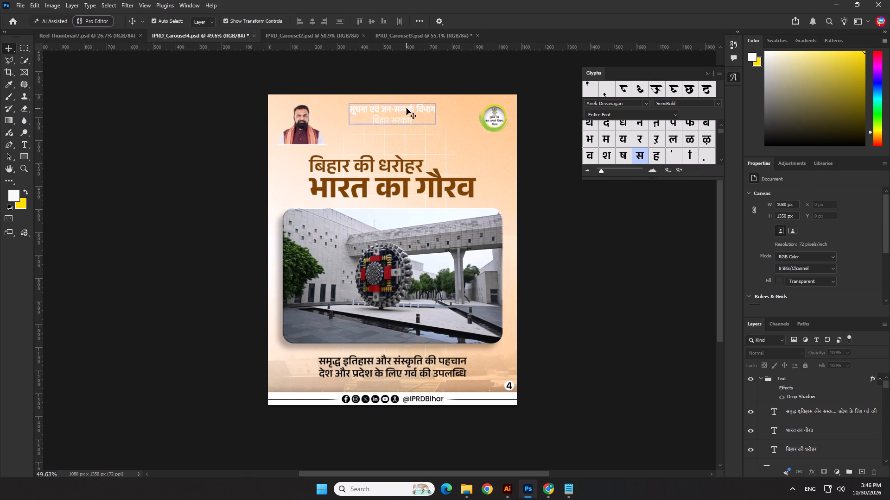
{"action": "left_click", "coordinate": [835, 259]}
{"action": "left_click", "coordinate": [832, 266]}
{"action": "left_click_drag", "start_coordinate": [698, 394], "coordinate": [674, 446]}
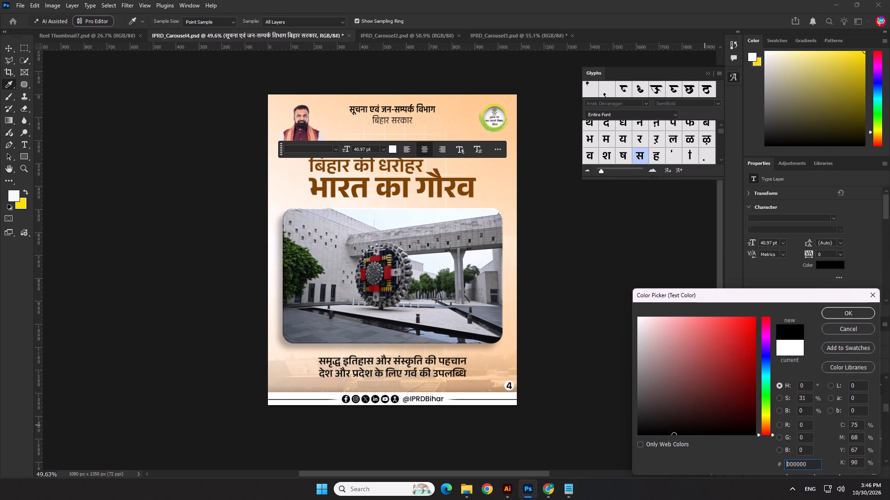
{"action": "left_click", "coordinate": [828, 313]}
{"action": "left_click", "coordinate": [659, 260]}
Change the fill of the thin line under the portrait, Rectangle 7, to black.
{"action": "scroll", "coordinate": [354, 156], "scroll_direction": "up", "scroll_amount": 6}
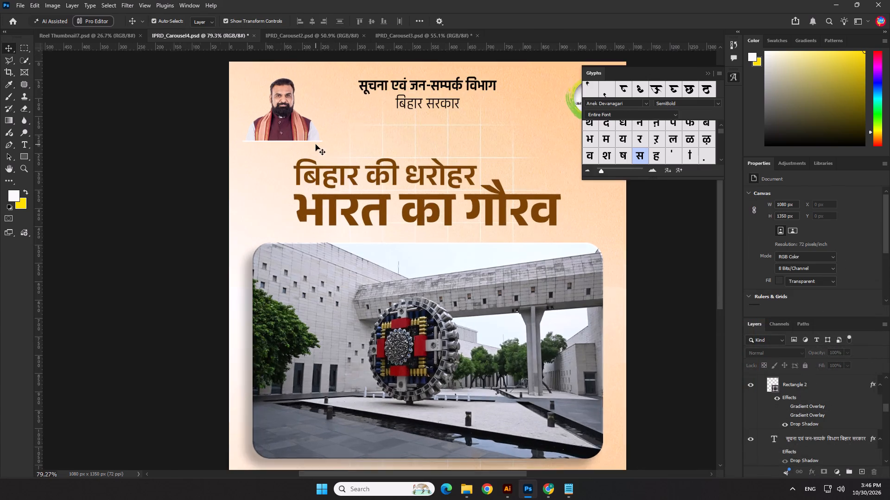
{"action": "scroll", "coordinate": [316, 144], "scroll_direction": "up", "scroll_amount": 1}
{"action": "left_click", "coordinate": [320, 141]}
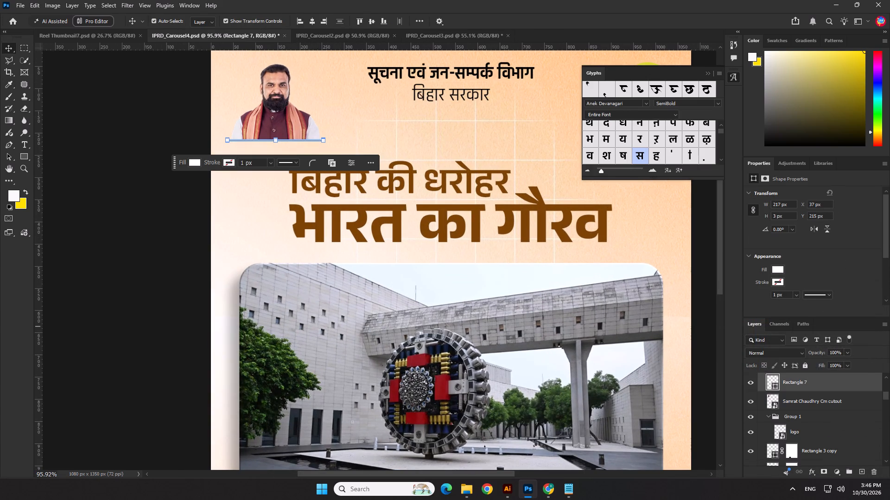
{"action": "left_click", "coordinate": [778, 272]}
{"action": "left_click", "coordinate": [755, 321]}
{"action": "left_click", "coordinate": [139, 258]}
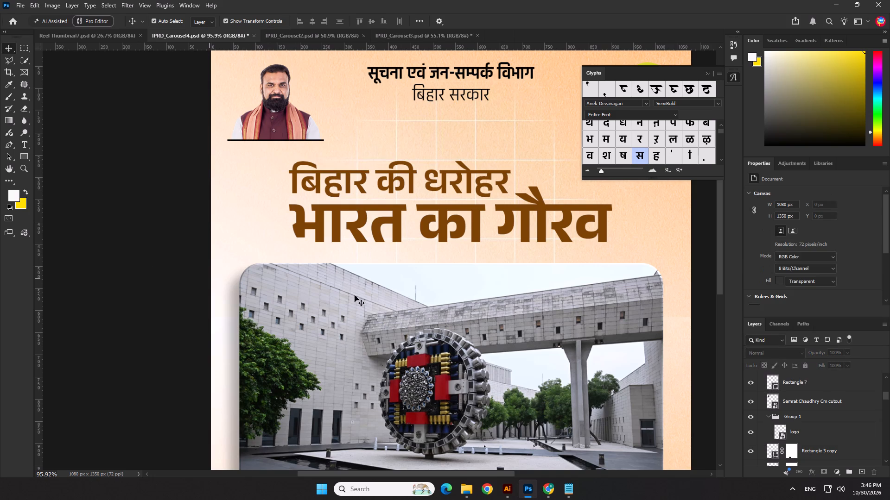
Review the restyled post as a whole and the faded background area around the caption.
{"action": "scroll", "coordinate": [362, 295], "scroll_direction": "down", "scroll_amount": 7}
{"action": "left_click", "coordinate": [622, 254]}
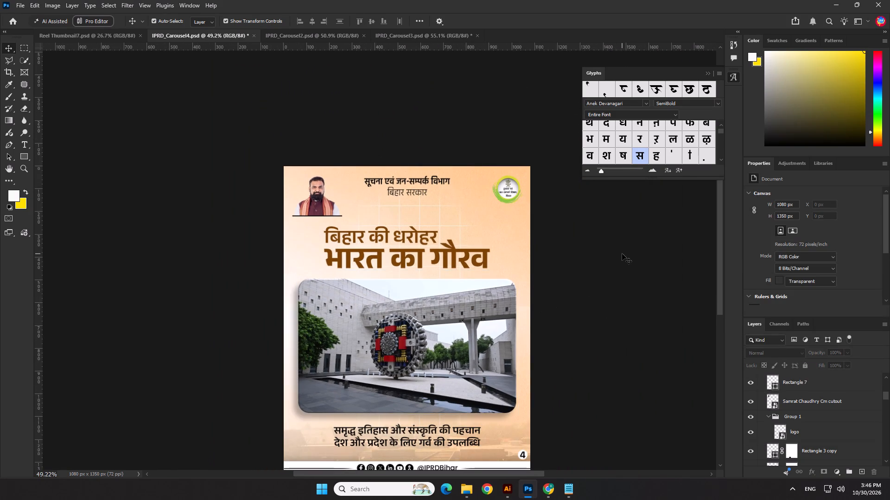
{"action": "scroll", "coordinate": [622, 254], "scroll_direction": "down", "scroll_amount": 3}
{"action": "scroll", "coordinate": [622, 254], "scroll_direction": "up", "scroll_amount": 1}
{"action": "scroll", "coordinate": [622, 254], "scroll_direction": "down", "scroll_amount": 1}
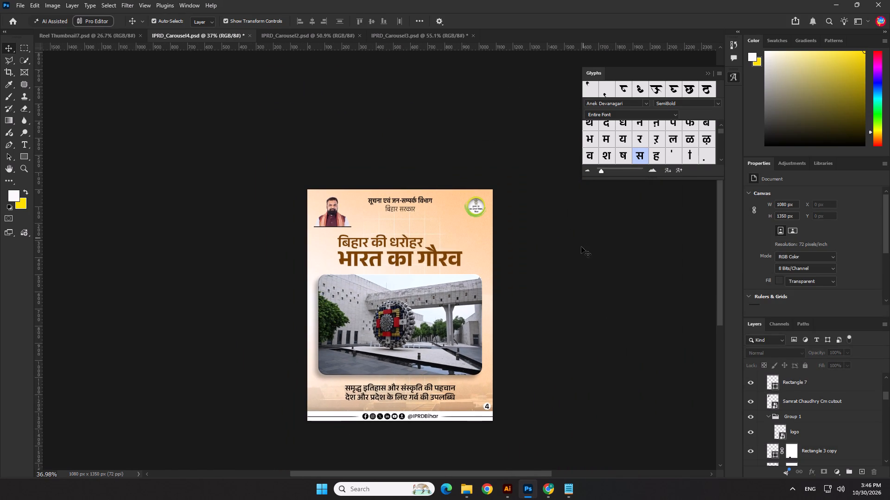
{"action": "scroll", "coordinate": [475, 408], "scroll_direction": "up", "scroll_amount": 6}
{"action": "left_click", "coordinate": [476, 402]}
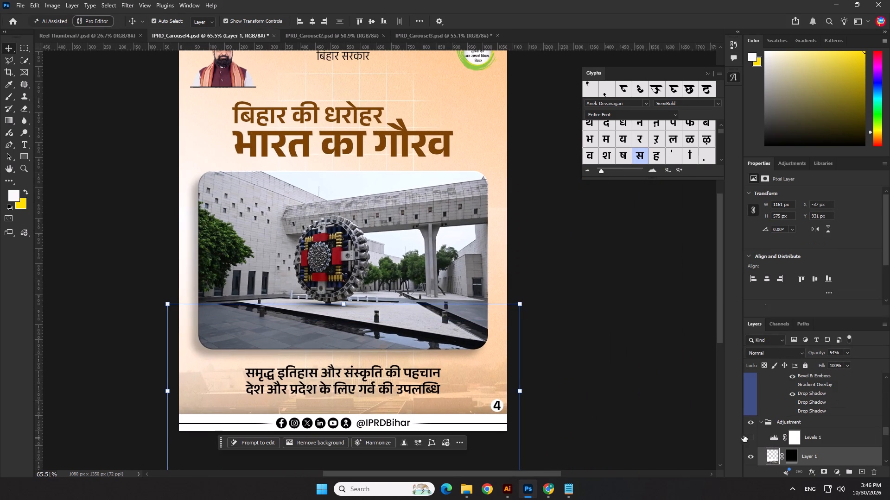
{"action": "scroll", "coordinate": [701, 421], "scroll_direction": "down", "scroll_amount": 1}
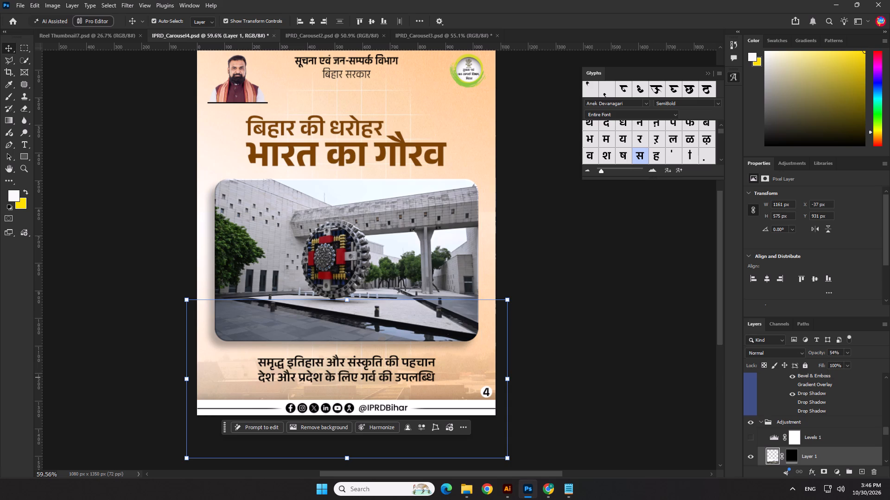
{"action": "left_click", "coordinate": [640, 388]}
{"action": "scroll", "coordinate": [519, 300], "scroll_direction": "down", "scroll_amount": 3}
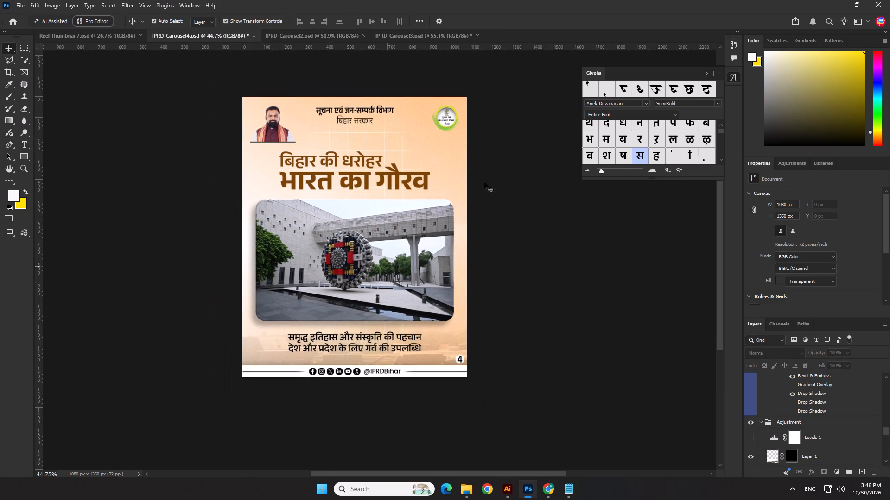
Save the IPRD_Carousel4 document.
{"action": "key", "text": "ctrl+s"}
Convert the gradient layers Layer 4 and Layer 4 copy together into one smart object.
{"action": "left_click", "coordinate": [464, 100]}
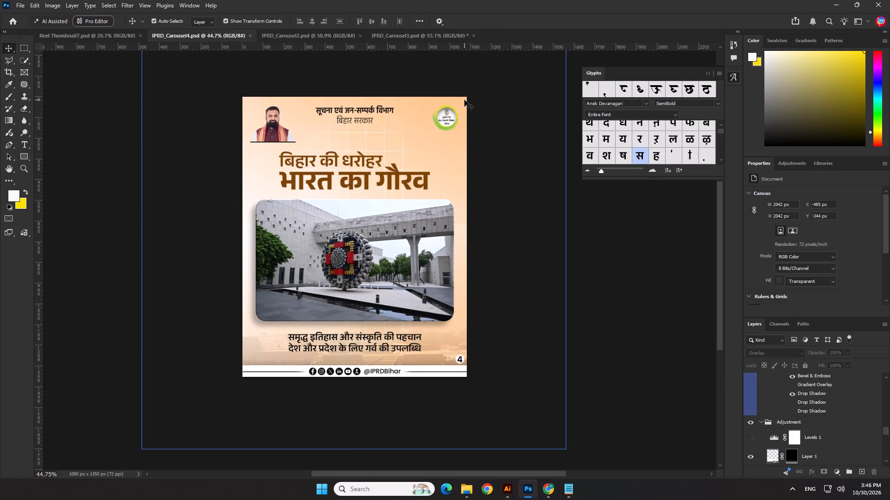
{"action": "scroll", "coordinate": [824, 410], "scroll_direction": "down", "scroll_amount": 5}
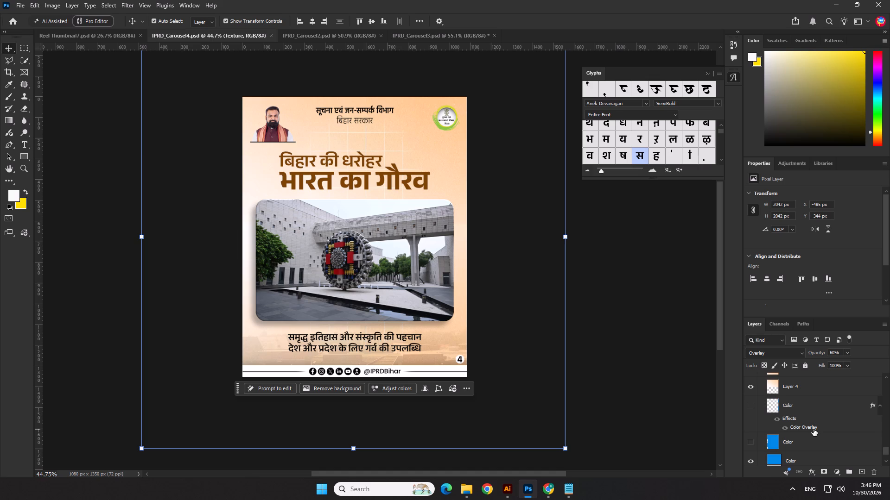
{"action": "scroll", "coordinate": [783, 409], "scroll_direction": "up", "scroll_amount": 1}
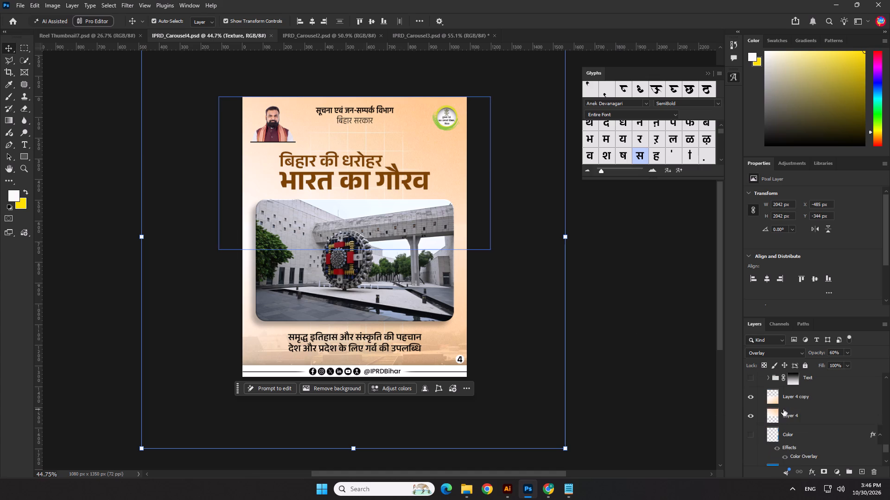
{"action": "left_click", "coordinate": [788, 418]}
{"action": "left_click", "coordinate": [797, 403], "text": "ctrl"}
{"action": "right_click", "coordinate": [797, 403]}
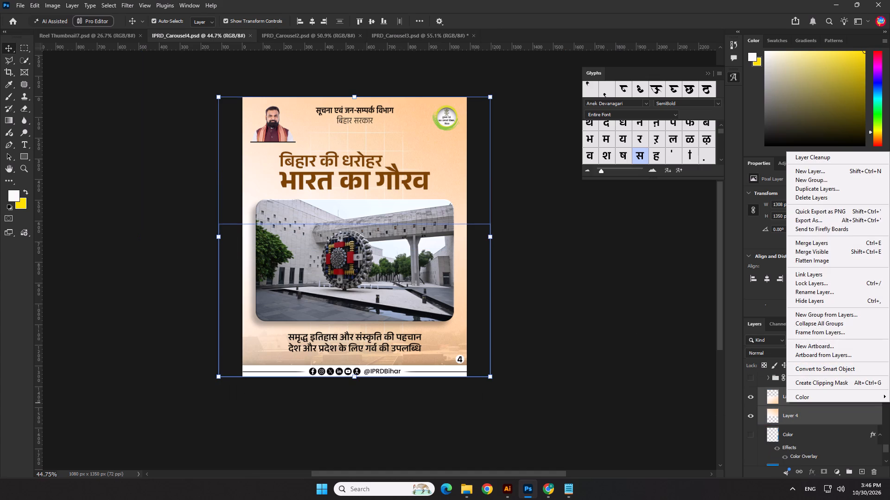
{"action": "left_click", "coordinate": [813, 366]}
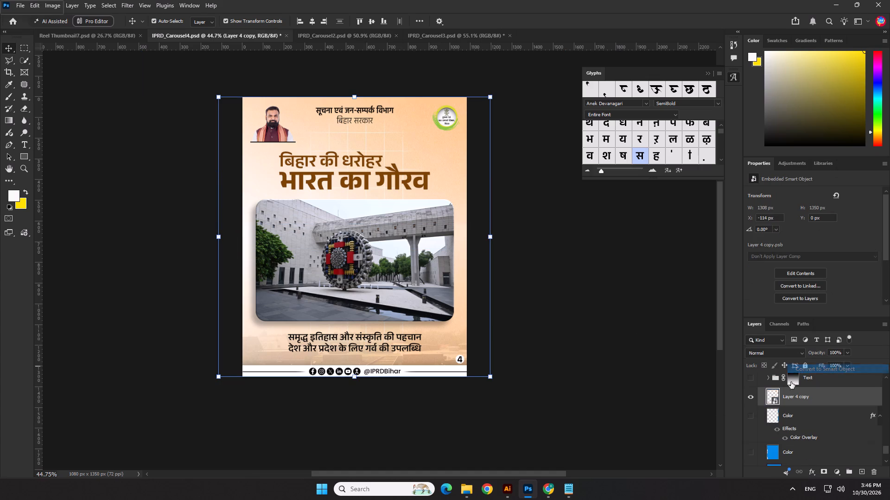
Copy the peach gradient smart object, Layer 4 copy, from IPRD_Carousel4.
{"action": "key", "text": "ctrl+c"}
{"action": "key", "text": "ctrl+c"}
{"action": "key", "text": "ctrl+c"}
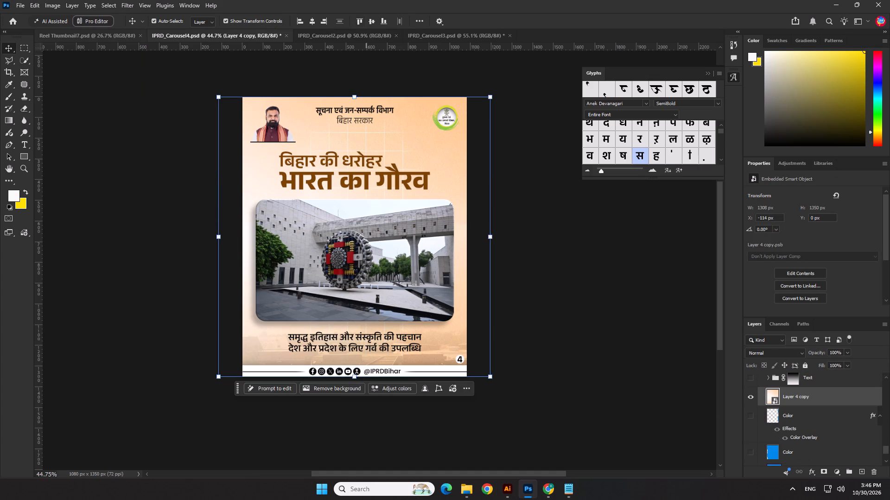
Switch to IPRD_Carousel3 and hide the Levels 1 and Shadow layers in the Adjustment group.
{"action": "left_click", "coordinate": [462, 35]}
{"action": "left_click", "coordinate": [509, 205]}
{"action": "scroll", "coordinate": [780, 414], "scroll_direction": "up", "scroll_amount": 2}
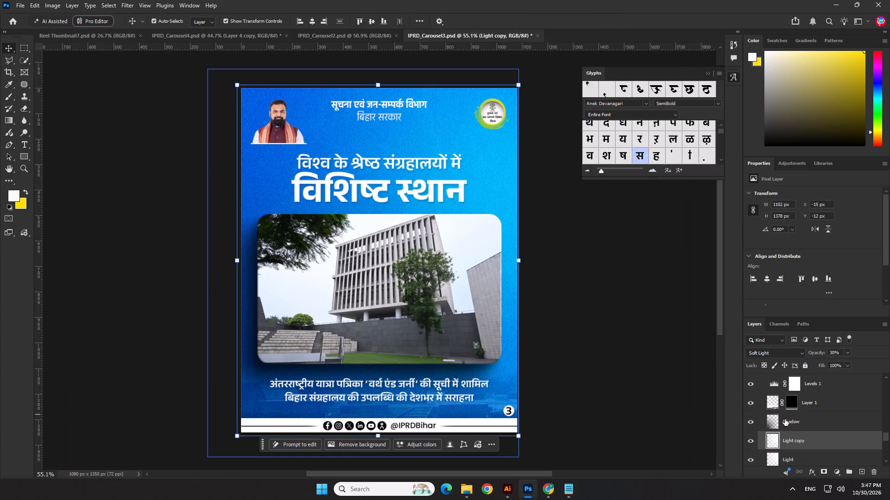
{"action": "scroll", "coordinate": [790, 425], "scroll_direction": "up", "scroll_amount": 1}
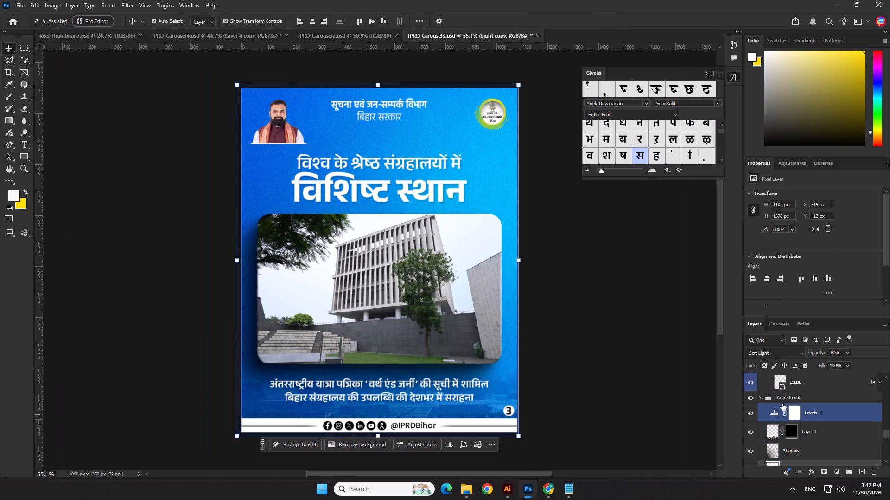
{"action": "left_click", "coordinate": [784, 399]}
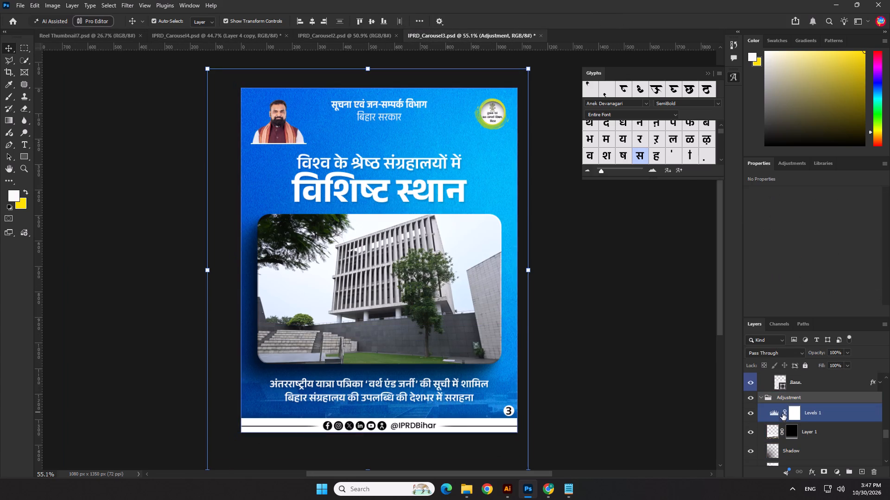
{"action": "left_click", "coordinate": [754, 417]}
{"action": "left_click", "coordinate": [753, 449]}
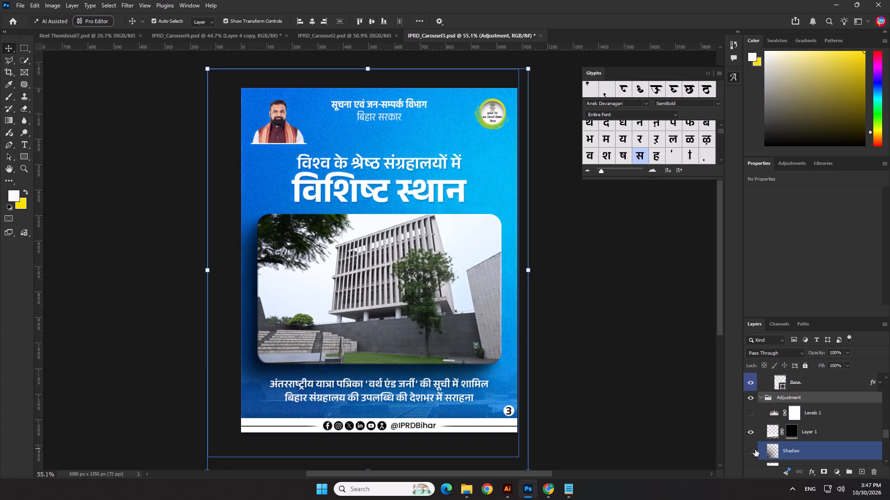
Paste the copied peach gradient smart object directly above the Shadow layer and centre it horizontally on the canvas.
{"action": "left_click", "coordinate": [801, 448]}
{"action": "key", "text": "ctrl+v"}
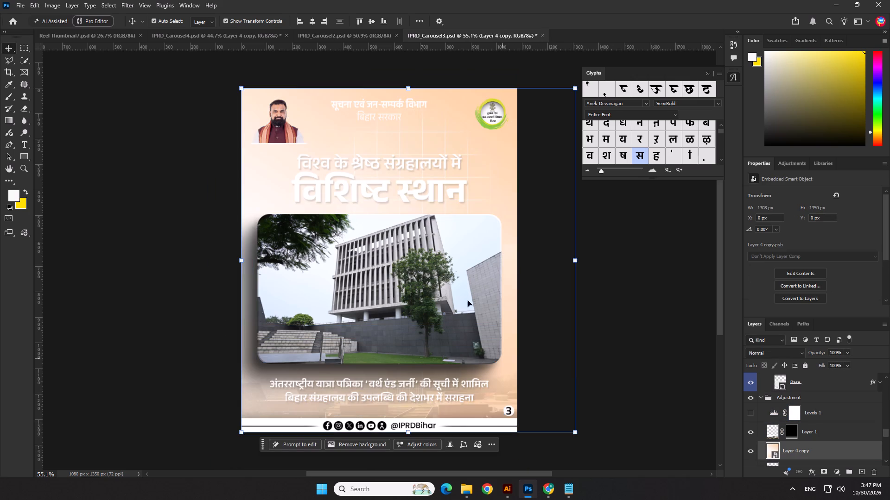
{"action": "scroll", "coordinate": [441, 225], "scroll_direction": "down", "scroll_amount": 3}
{"action": "key", "text": "Return"}
{"action": "left_click", "coordinate": [311, 21]}
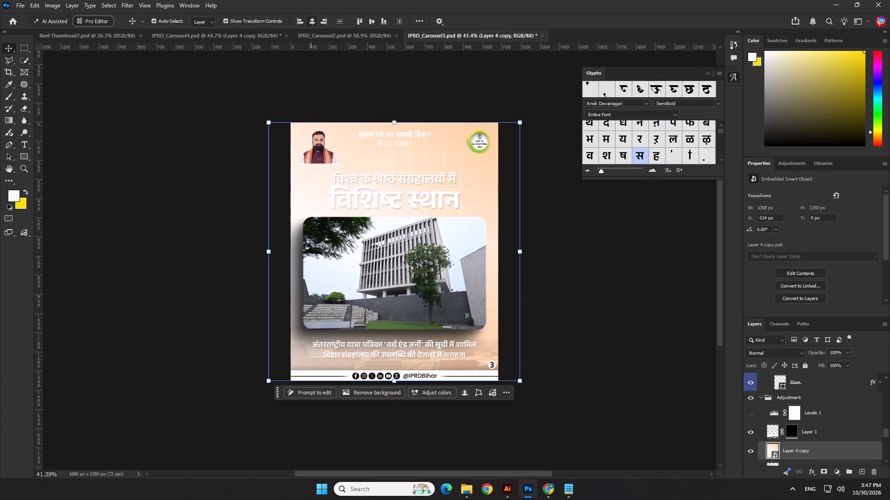
{"action": "left_click", "coordinate": [611, 284]}
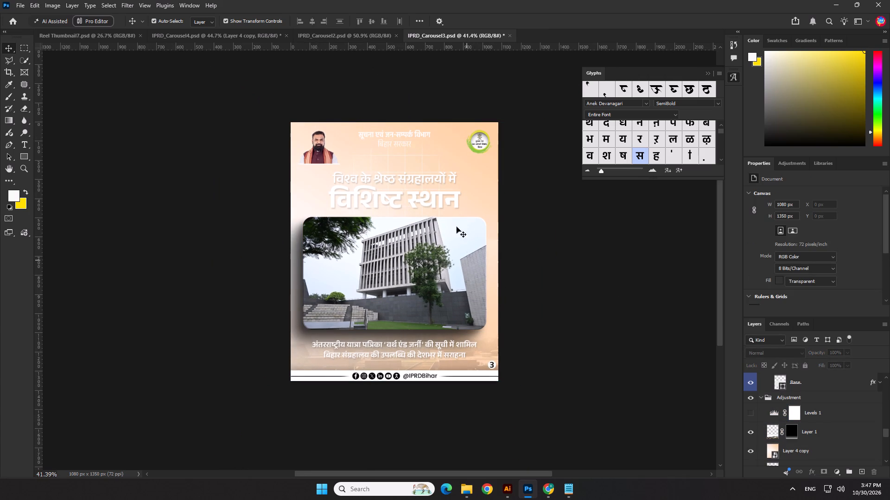
Hide the lower two of the three Drop Shadow effects on the Base layer behind the museum photo.
{"action": "left_click", "coordinate": [295, 284]}
{"action": "scroll", "coordinate": [860, 444], "scroll_direction": "down", "scroll_amount": 2}
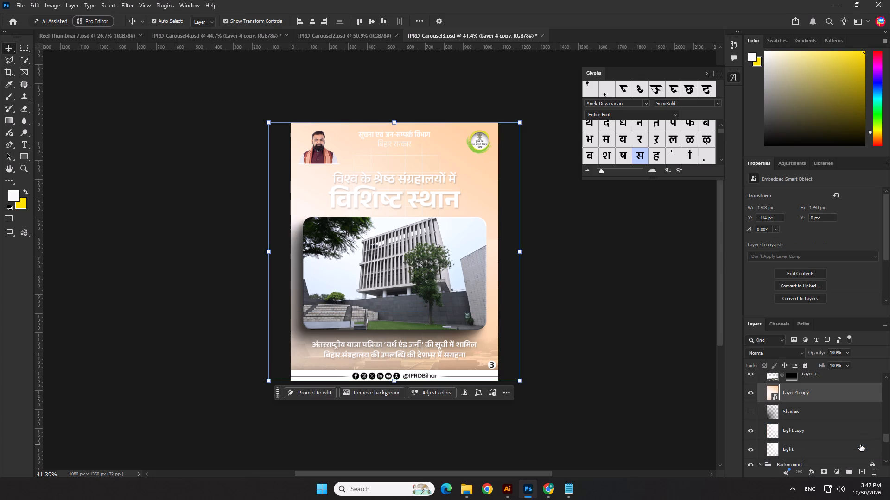
{"action": "scroll", "coordinate": [860, 438], "scroll_direction": "up", "scroll_amount": 3}
{"action": "left_click", "coordinate": [880, 412]}
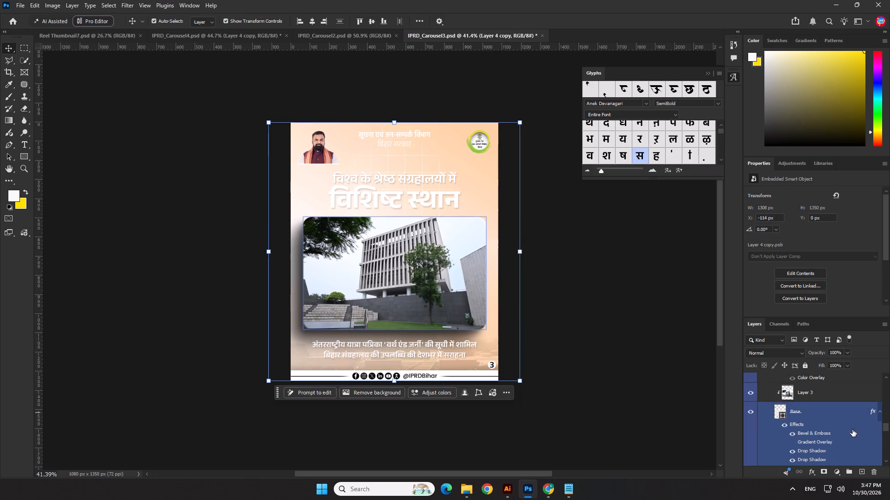
{"action": "scroll", "coordinate": [794, 452], "scroll_direction": "down", "scroll_amount": 2}
{"action": "left_click", "coordinate": [793, 411]}
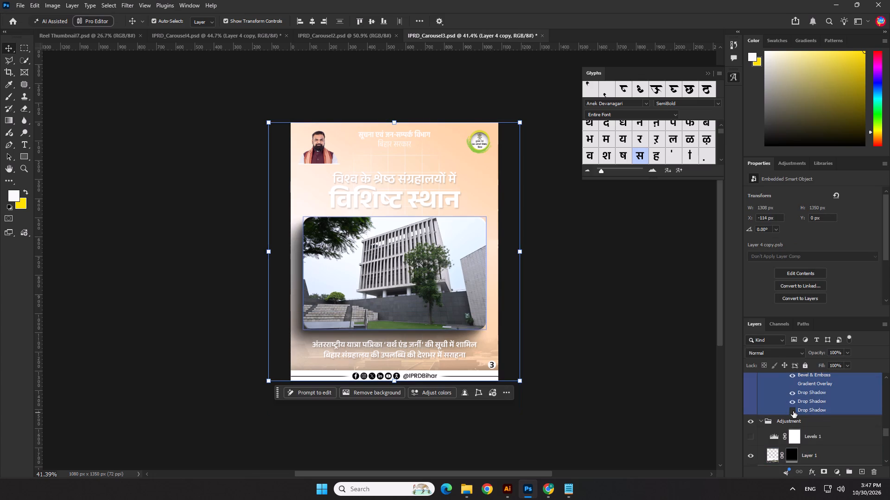
{"action": "left_click", "coordinate": [791, 403]}
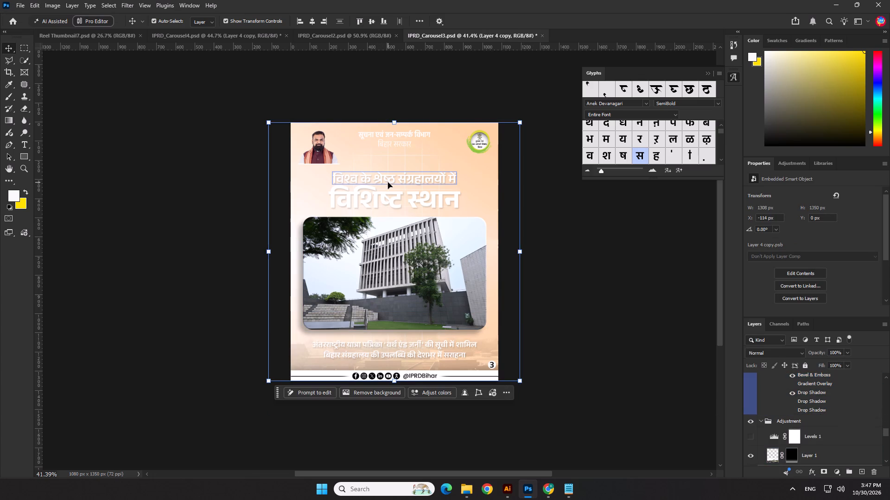
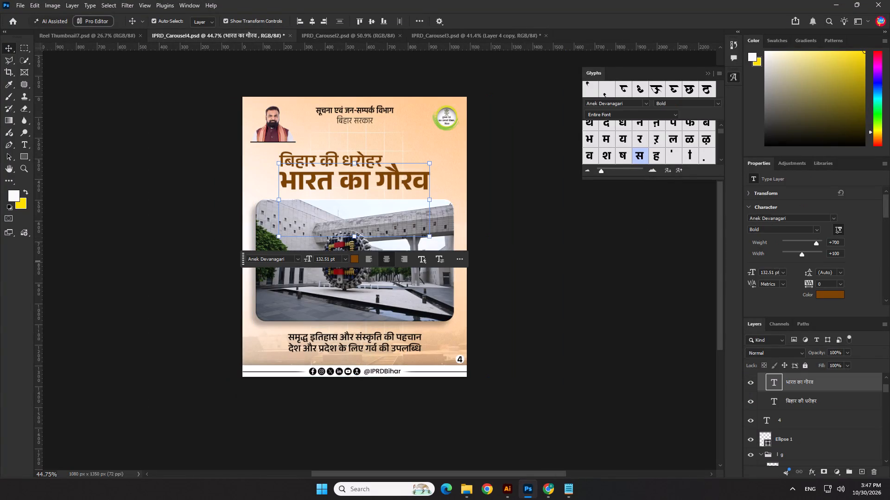
Copy the brown text colour code 7b4204 from the large heading भारत का गौरव in IPRD_Carousel4.
{"action": "left_click", "coordinate": [823, 296]}
{"action": "key", "text": "ctrl+c"}
{"action": "key", "text": "ctrl+c"}
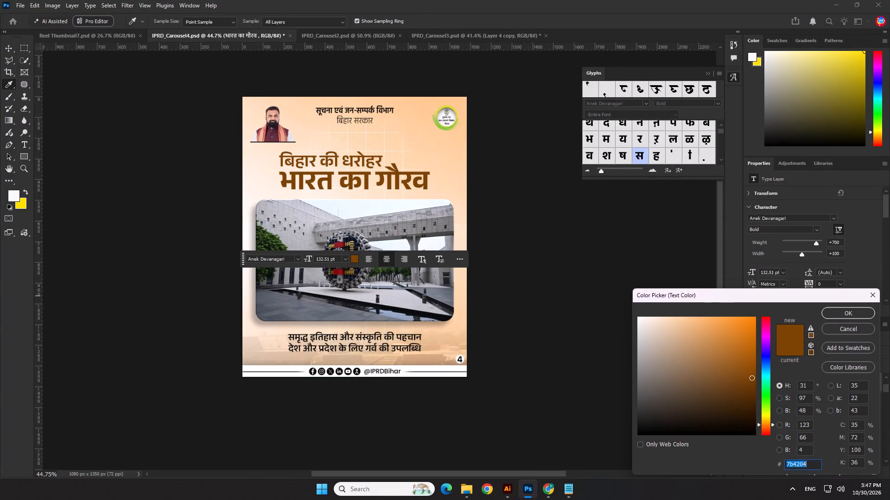
{"action": "left_click", "coordinate": [831, 311]}
{"action": "left_click", "coordinate": [591, 311]}
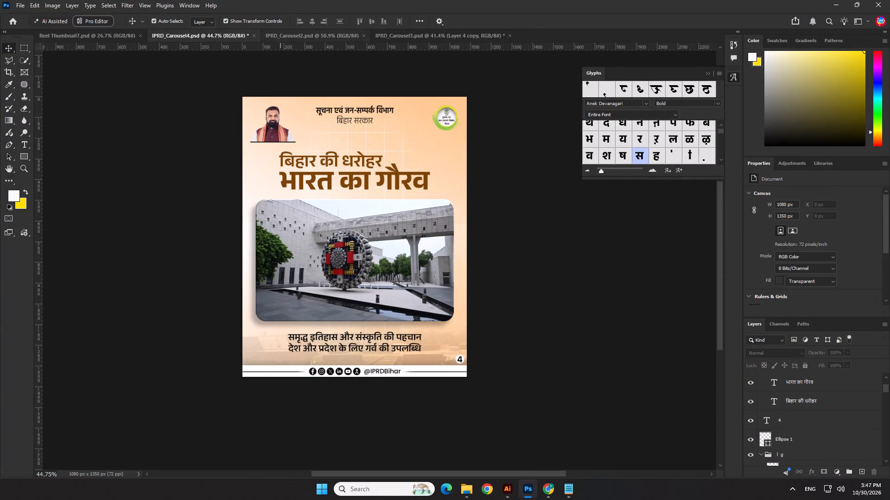
Switch to IPRD_Carousel3 and hide the effects on the Text group.
{"action": "left_click", "coordinate": [381, 33]}
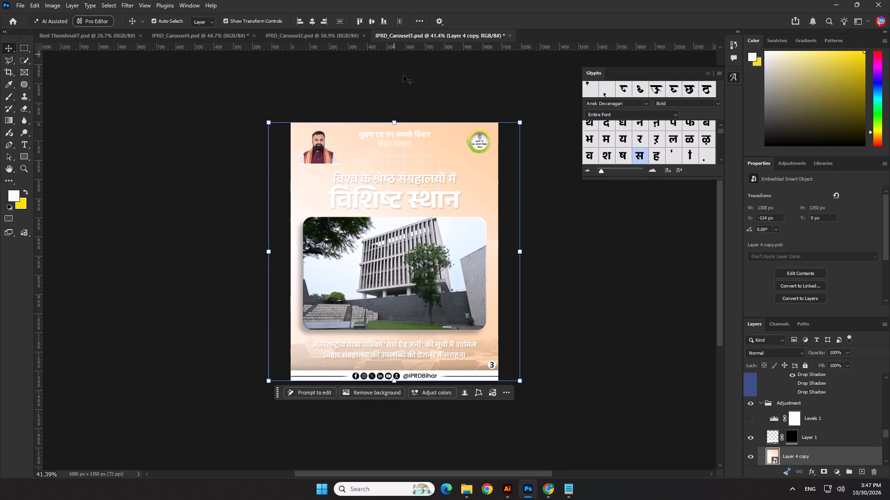
{"action": "scroll", "coordinate": [780, 428], "scroll_direction": "up", "scroll_amount": 18}
{"action": "scroll", "coordinate": [776, 416], "scroll_direction": "up", "scroll_amount": 8}
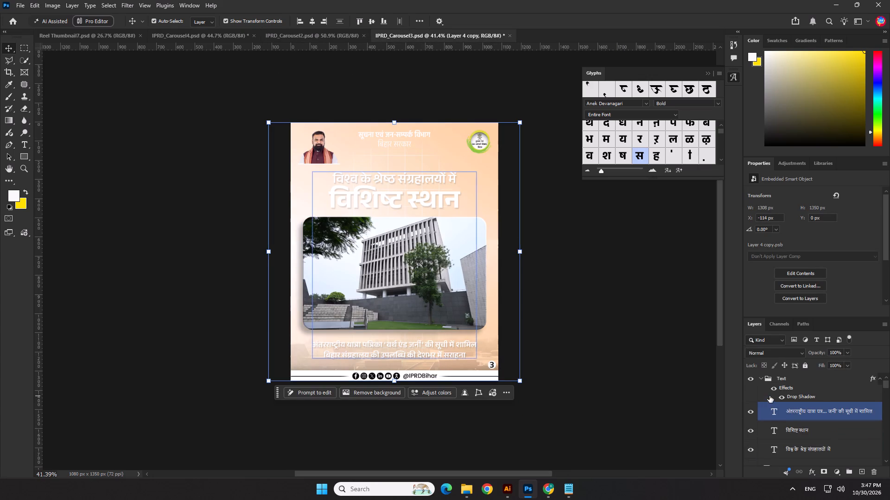
{"action": "left_click", "coordinate": [775, 388]}
{"action": "left_click", "coordinate": [582, 235]}
Recolour both heading lines, विश्व के श्रेष्ठ संग्रहालयों में and विशिष्ट स्थान, with the copied brown 7b4204.
{"action": "left_click", "coordinate": [439, 173]}
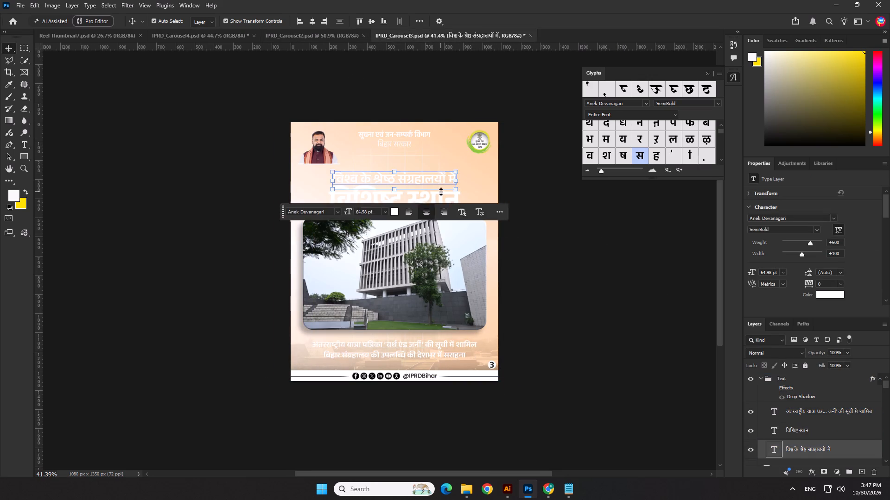
{"action": "scroll", "coordinate": [441, 192], "scroll_direction": "up", "scroll_amount": 13}
{"action": "left_click", "coordinate": [466, 198], "text": "shift"}
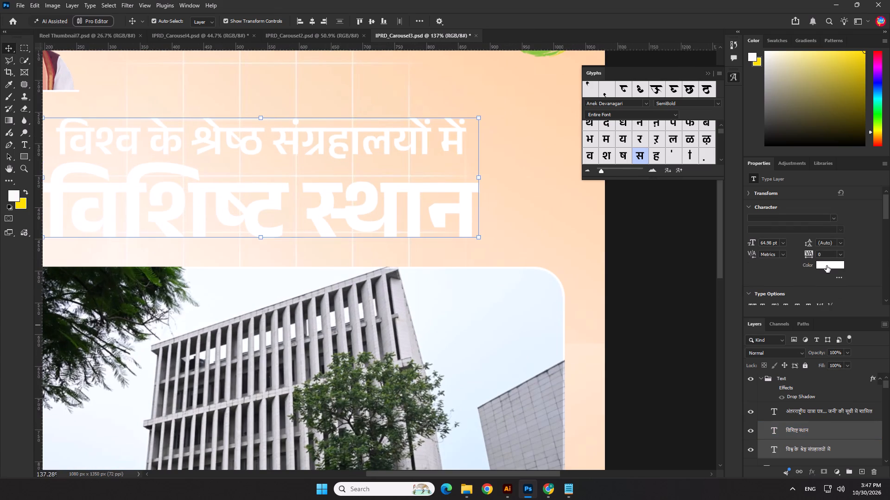
{"action": "left_click", "coordinate": [826, 266]}
{"action": "key", "text": "ctrl+v"}
{"action": "left_click", "coordinate": [833, 312]}
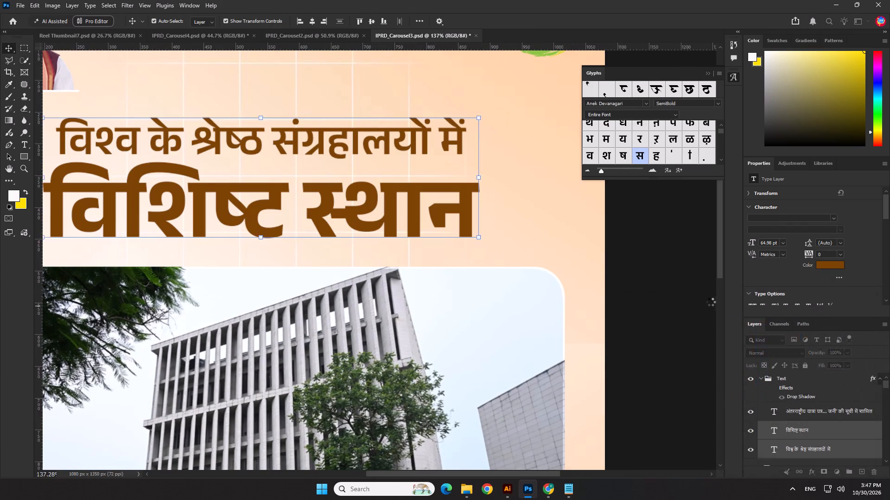
{"action": "left_click", "coordinate": [711, 302]}
Change the two-line description text below the museum photo to black, 000000.
{"action": "scroll", "coordinate": [438, 218], "scroll_direction": "down", "scroll_amount": 14}
{"action": "scroll", "coordinate": [413, 395], "scroll_direction": "up", "scroll_amount": 6}
{"action": "left_click", "coordinate": [428, 367]}
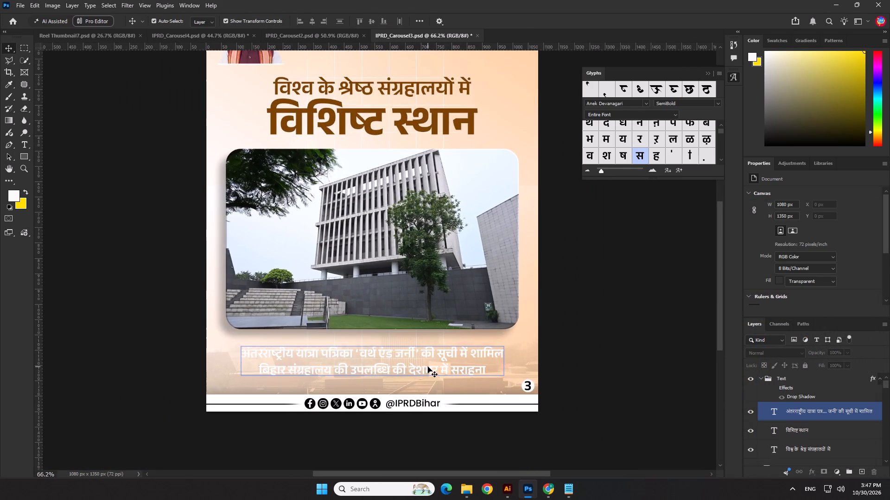
{"action": "left_click", "coordinate": [823, 295]}
{"action": "left_click_drag", "start_coordinate": [671, 419], "coordinate": [661, 450]}
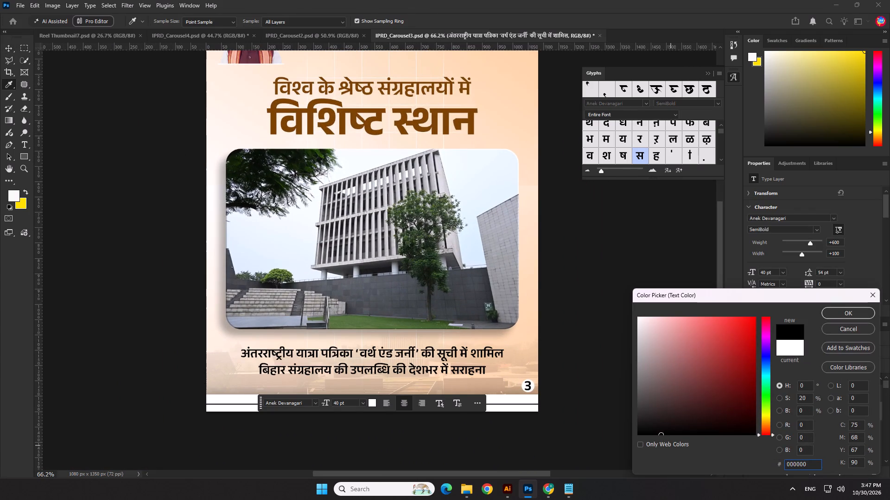
{"action": "left_click", "coordinate": [856, 311]}
{"action": "left_click", "coordinate": [683, 330]}
Change the department header text सूचना एवं जन-सम्पर्क विभाग बिहार सरकार at the top of the post to black, 000000.
{"action": "scroll", "coordinate": [444, 283], "scroll_direction": "down", "scroll_amount": 10}
{"action": "left_click", "coordinate": [556, 296]}
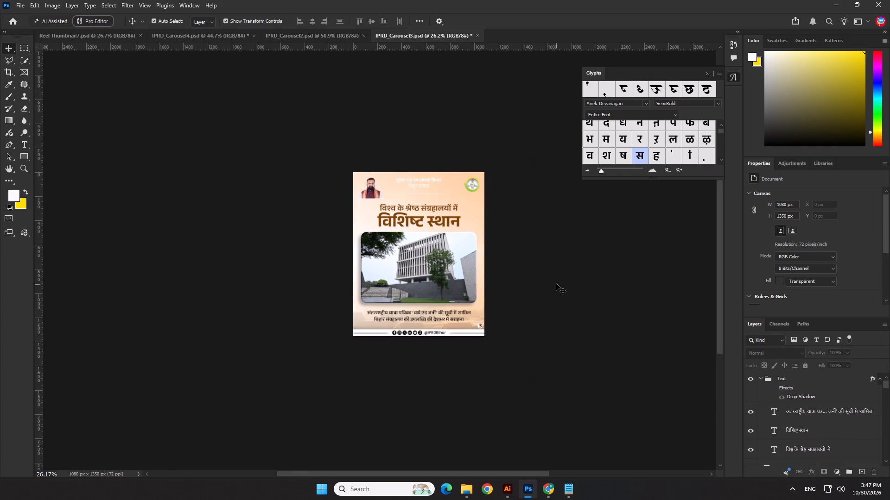
{"action": "scroll", "coordinate": [400, 190], "scroll_direction": "up", "scroll_amount": 6}
{"action": "left_click", "coordinate": [422, 182]}
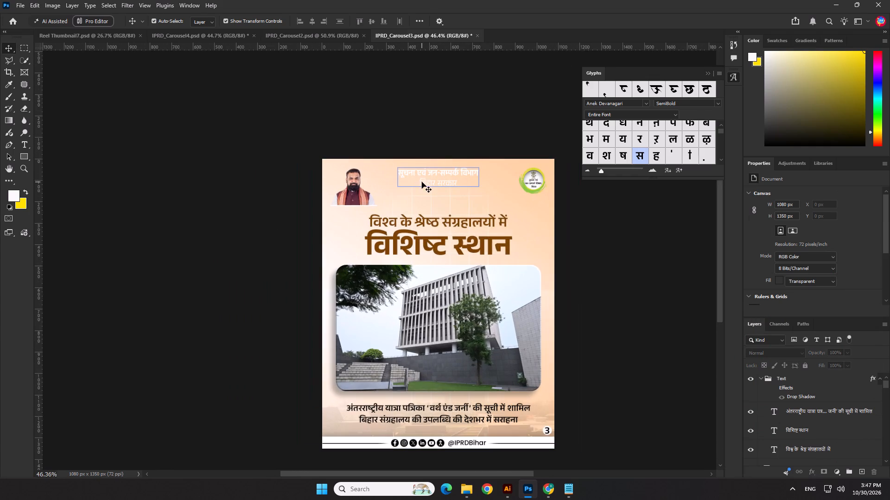
{"action": "left_click", "coordinate": [834, 266]}
{"action": "left_click_drag", "start_coordinate": [734, 391], "coordinate": [712, 443]}
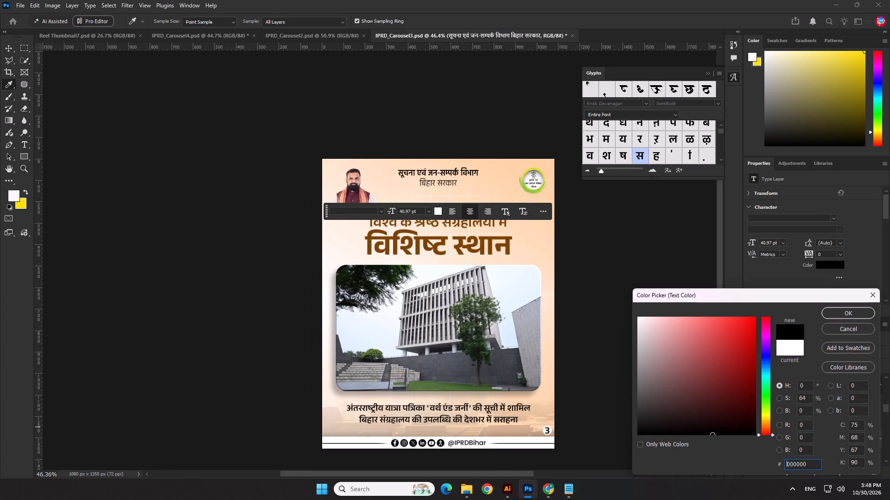
{"action": "left_click", "coordinate": [829, 316]}
{"action": "left_click", "coordinate": [725, 331]}
Set the fill of the thin line beneath the portrait, Rectangle 7, to black.
{"action": "scroll", "coordinate": [384, 211], "scroll_direction": "up", "scroll_amount": 12}
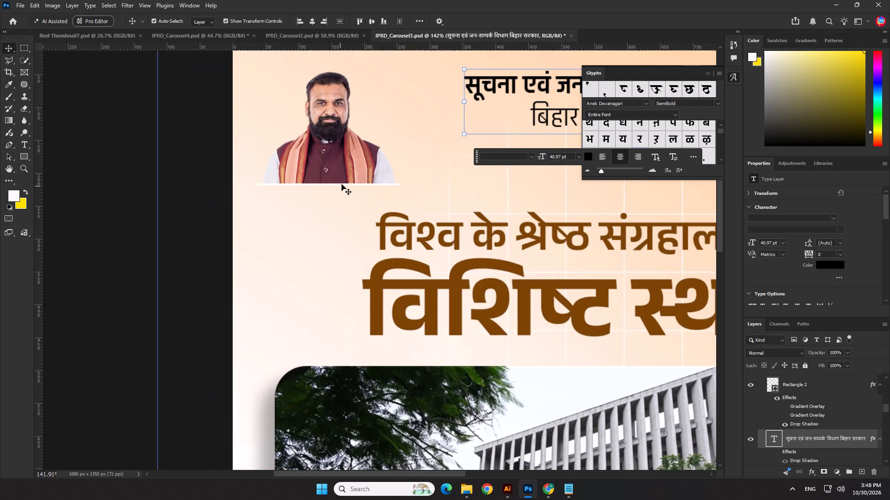
{"action": "left_click", "coordinate": [343, 185]}
{"action": "left_click", "coordinate": [779, 268]}
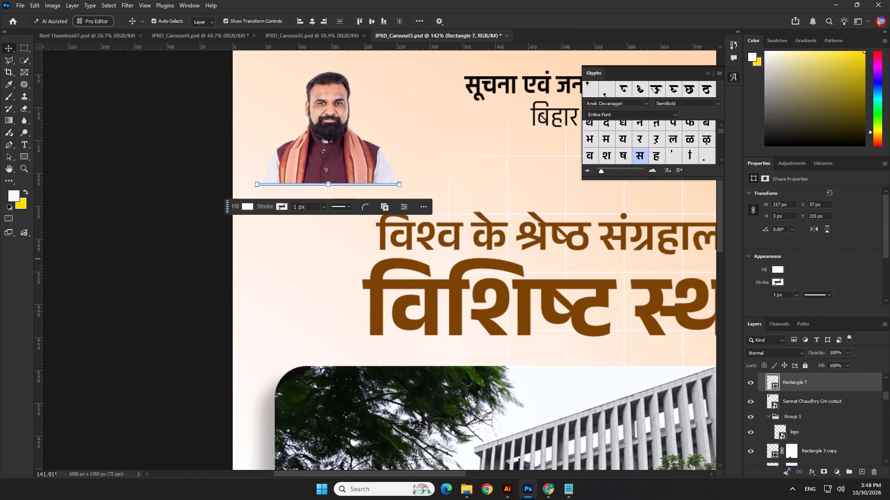
{"action": "left_click", "coordinate": [756, 318]}
{"action": "left_click", "coordinate": [160, 245]}
Save the restyled IPRD_Carousel3 document.
{"action": "scroll", "coordinate": [160, 245], "scroll_direction": "down", "scroll_amount": 7}
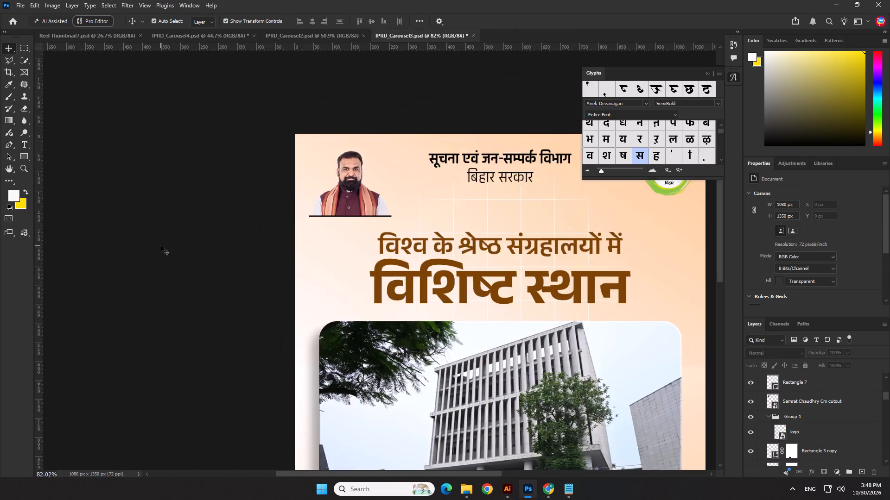
{"action": "scroll", "coordinate": [160, 245], "scroll_direction": "down", "scroll_amount": 9}
{"action": "key", "text": "ctrl+s"}
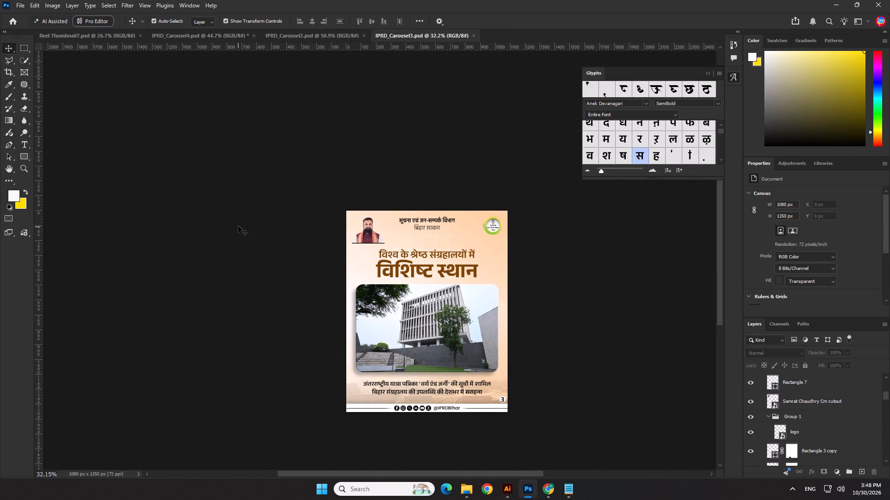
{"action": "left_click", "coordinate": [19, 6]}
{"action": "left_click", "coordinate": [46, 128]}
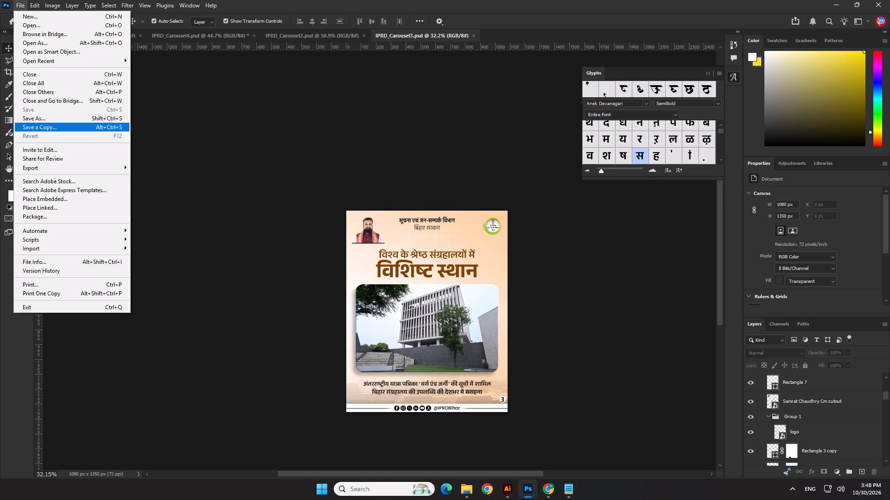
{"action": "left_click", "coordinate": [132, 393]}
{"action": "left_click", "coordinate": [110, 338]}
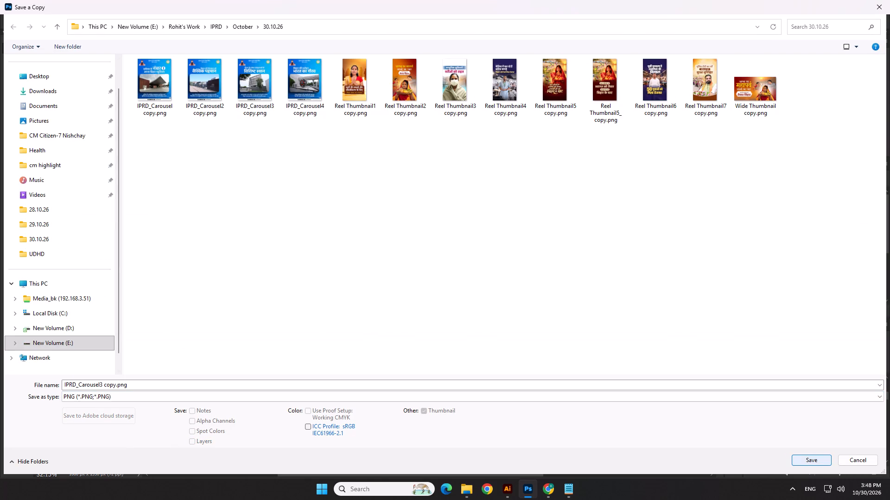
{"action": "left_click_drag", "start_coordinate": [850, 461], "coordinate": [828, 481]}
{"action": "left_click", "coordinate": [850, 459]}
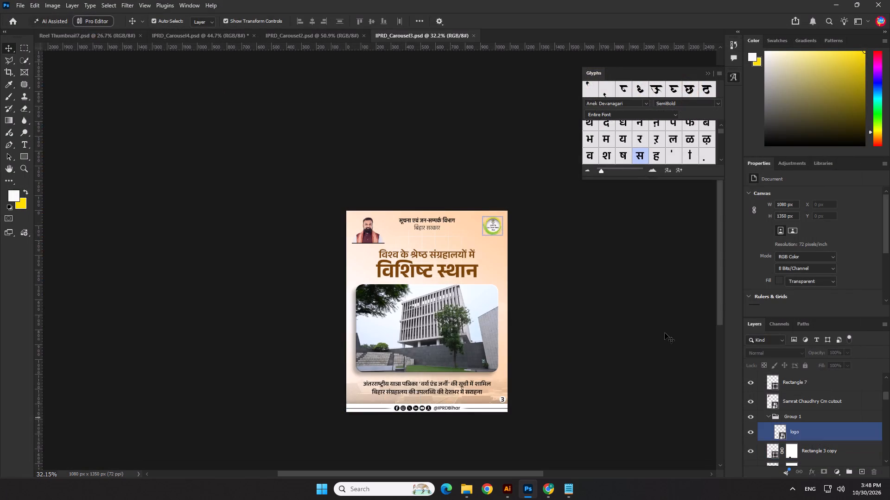
Save IPRD_Carousel3 again and copy its peach gradient smart object, Layer 4 copy.
{"action": "key", "text": "ctrl+s"}
{"action": "key", "text": "ctrl+s"}
{"action": "left_click", "coordinate": [593, 309]}
{"action": "left_click", "coordinate": [500, 251]}
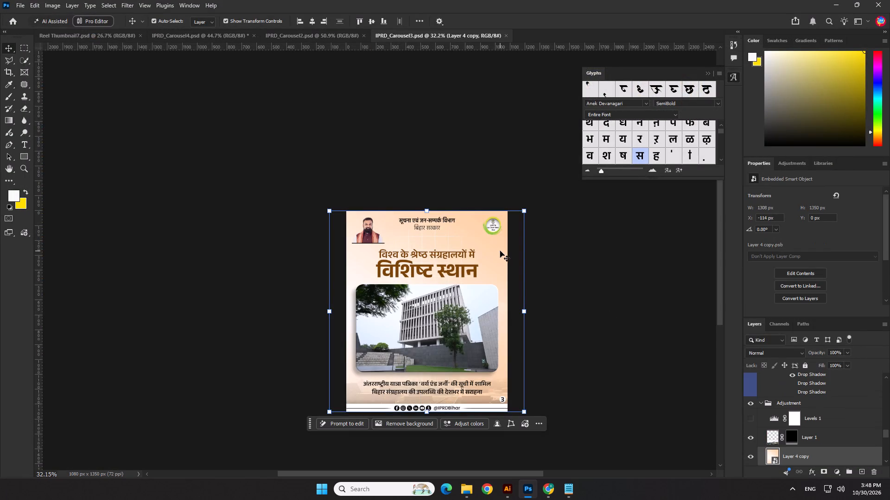
{"action": "key", "text": "ctrl+c"}
{"action": "key", "text": "ctrl+c"}
Paste the peach gradient smart object directly above the Shadow layer in IPRD_Carousel2 and centre it horizontally on the canvas.
{"action": "left_click", "coordinate": [306, 39]}
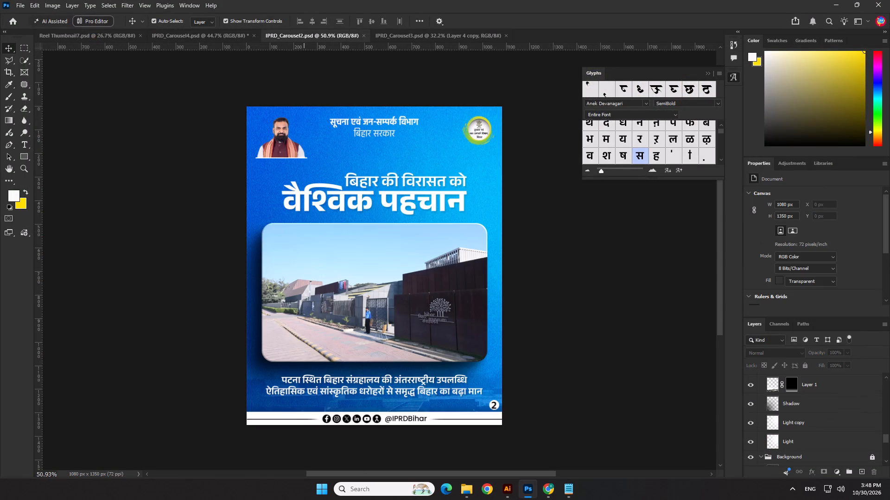
{"action": "left_click", "coordinate": [499, 219]}
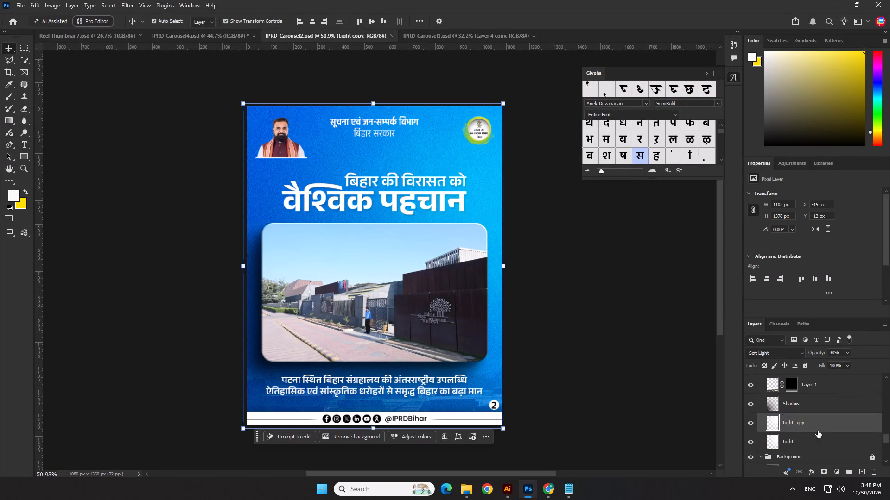
{"action": "left_click", "coordinate": [795, 403]}
{"action": "key", "text": "ctrl+v"}
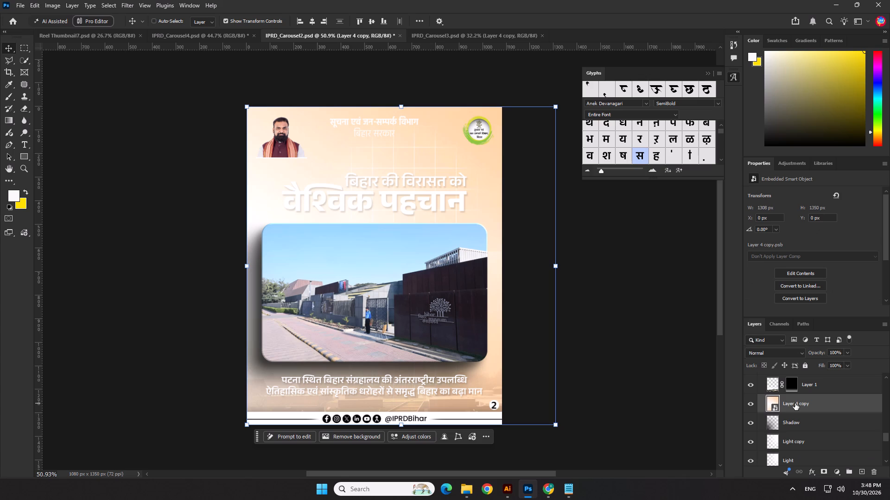
{"action": "left_click", "coordinate": [314, 20]}
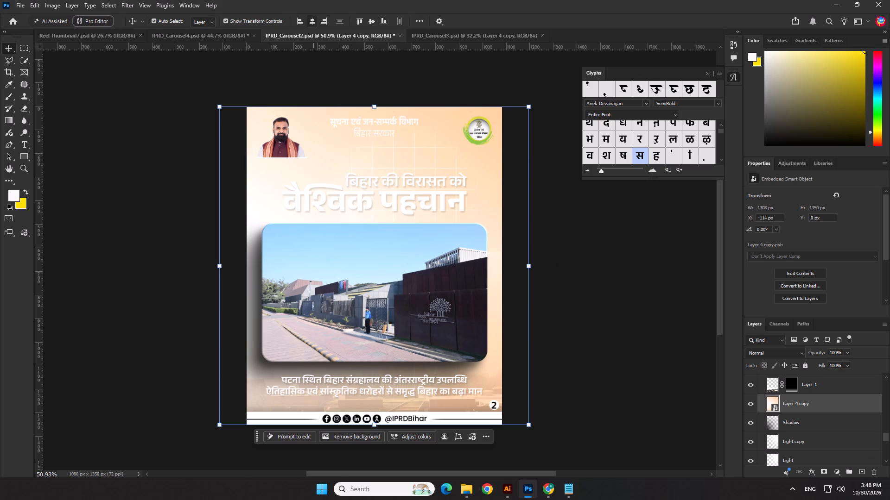
{"action": "left_click", "coordinate": [663, 328]}
Hide the lower two of the three Drop Shadow effects on the Base layer behind the museum photo.
{"action": "left_click", "coordinate": [256, 314]}
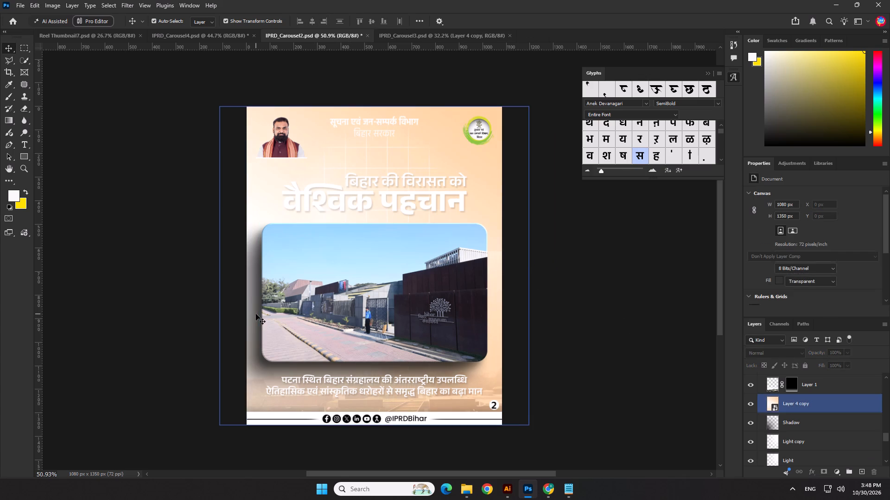
{"action": "left_click", "coordinate": [278, 314]}
{"action": "left_click", "coordinate": [879, 400]}
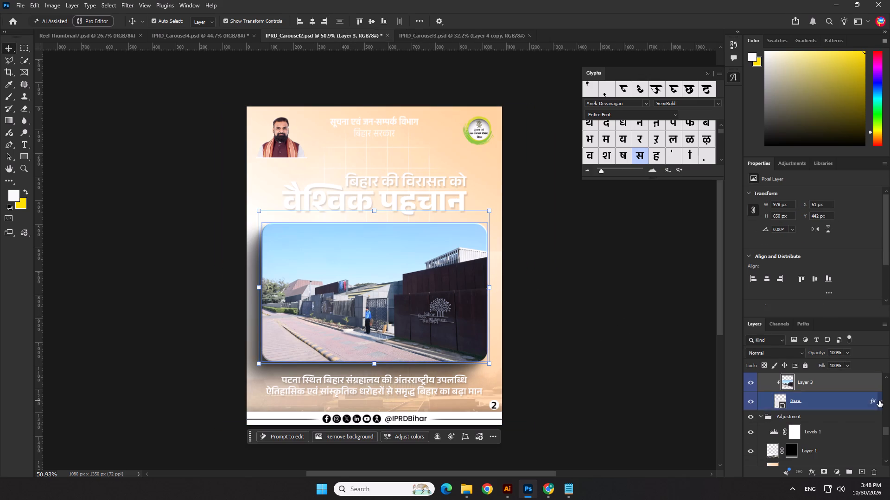
{"action": "scroll", "coordinate": [843, 433], "scroll_direction": "down", "scroll_amount": 3}
{"action": "scroll", "coordinate": [787, 421], "scroll_direction": "up", "scroll_amount": 1}
{"action": "left_click", "coordinate": [794, 400]}
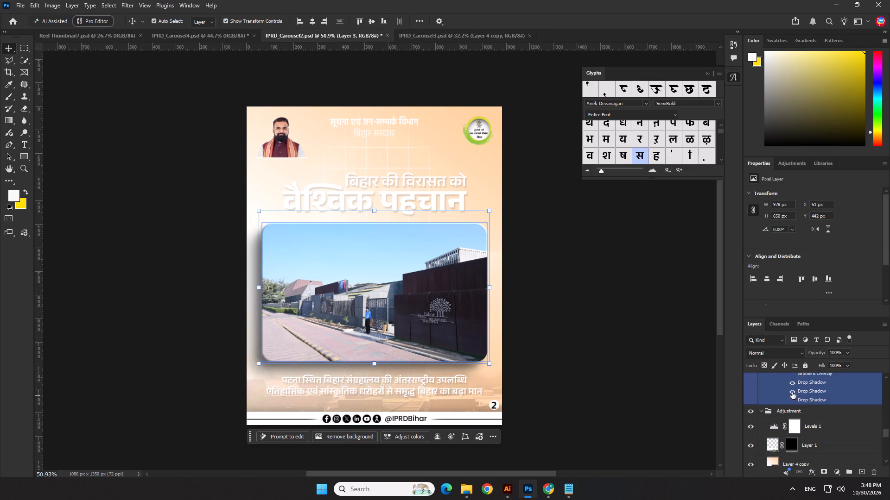
{"action": "left_click", "coordinate": [792, 392]}
{"action": "left_click", "coordinate": [635, 369]}
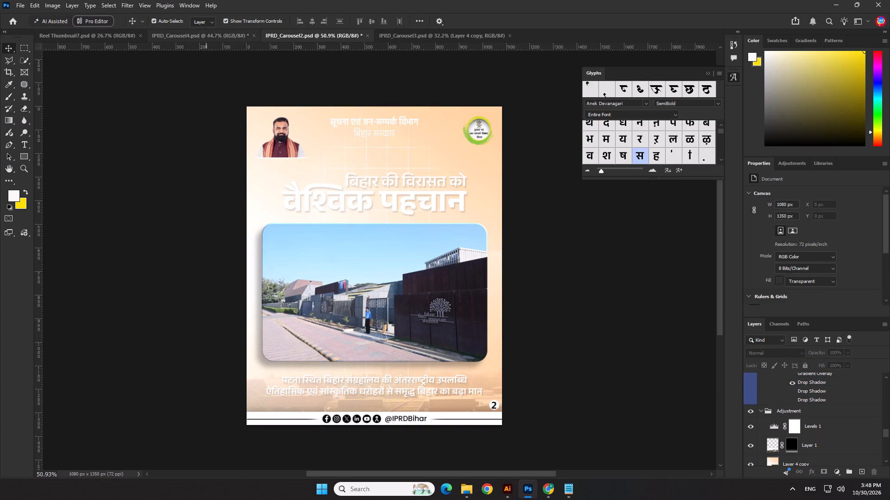
Copy the brown text colour code 7b4204 again from the large heading in IPRD_Carousel4.
{"action": "left_click", "coordinate": [165, 34]}
{"action": "left_click", "coordinate": [381, 177]}
{"action": "left_click", "coordinate": [832, 293]}
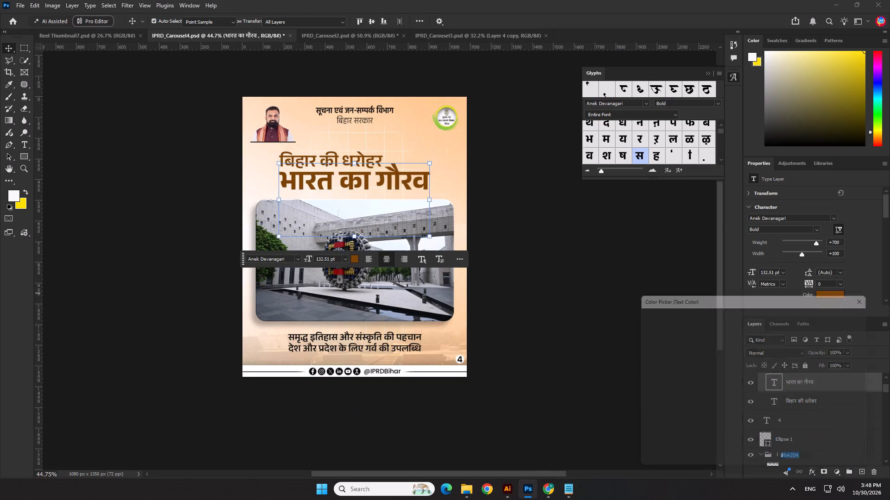
{"action": "key", "text": "ctrl+c"}
{"action": "left_click", "coordinate": [829, 313]}
{"action": "left_click", "coordinate": [639, 271]}
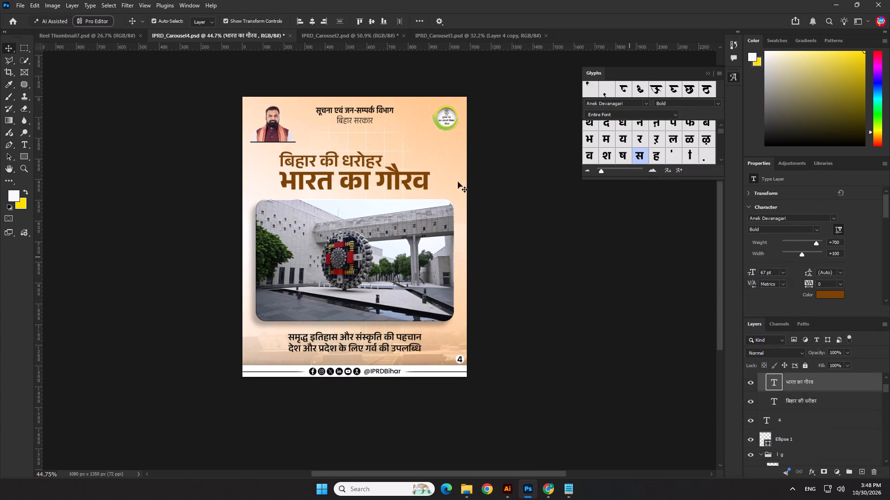
Return to IPRD_Carousel2 and hide the effects on the Text group.
{"action": "left_click", "coordinate": [383, 30]}
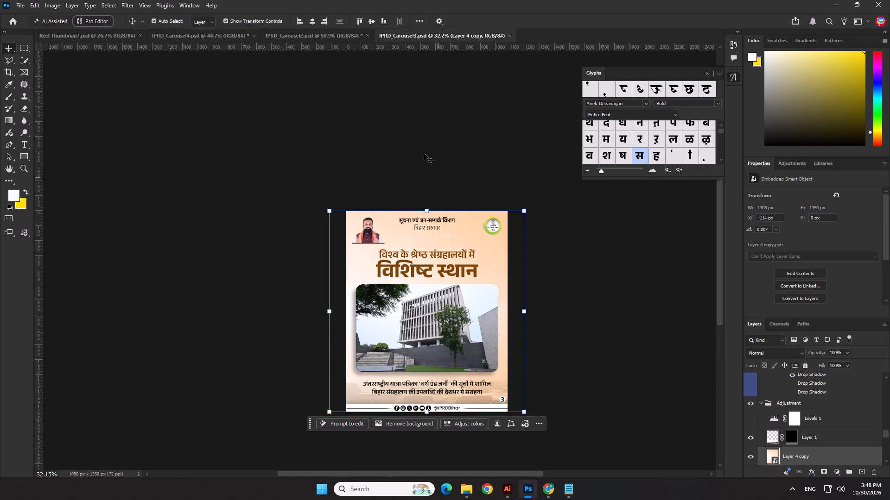
{"action": "left_click", "coordinate": [333, 31]}
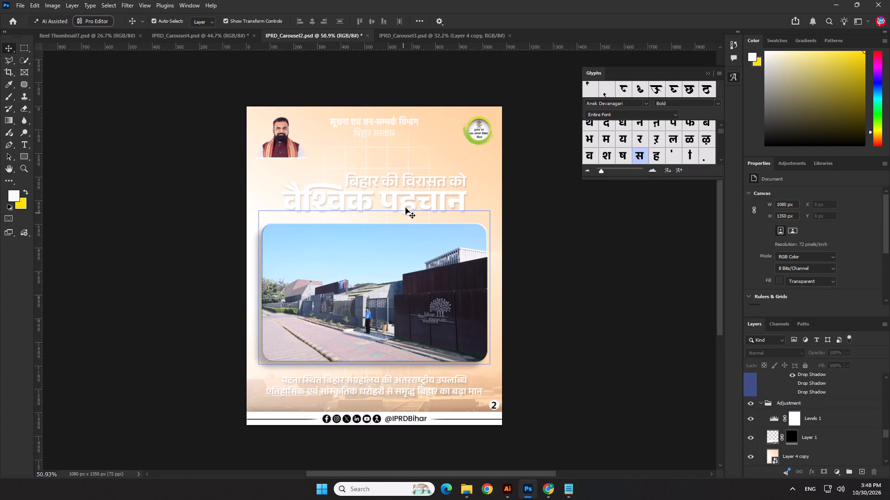
{"action": "left_click", "coordinate": [407, 207]}
{"action": "scroll", "coordinate": [788, 384], "scroll_direction": "up", "scroll_amount": 3}
{"action": "left_click", "coordinate": [776, 389]}
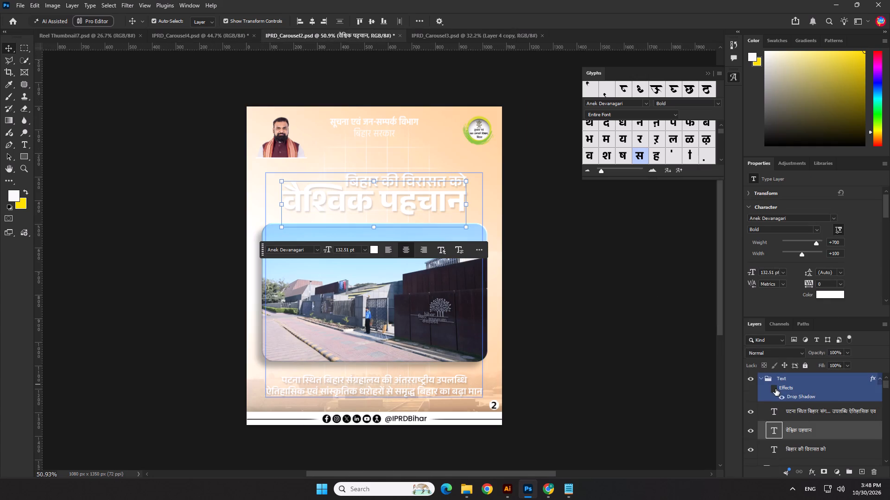
Recolour the two heading text layers above the museum photo in IPRD_Carousel2 to brown 7b4204.
{"action": "left_click", "coordinate": [794, 446]}
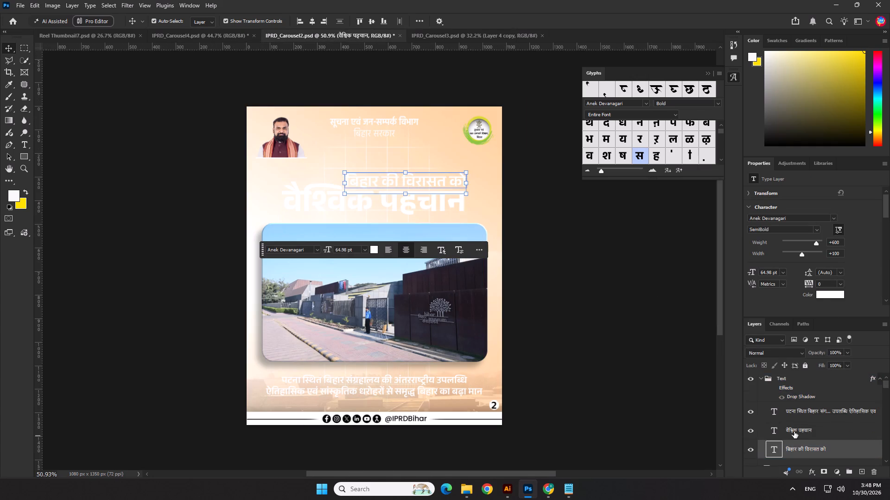
{"action": "left_click", "coordinate": [794, 431]}
{"action": "left_click", "coordinate": [796, 450], "text": "ctrl"}
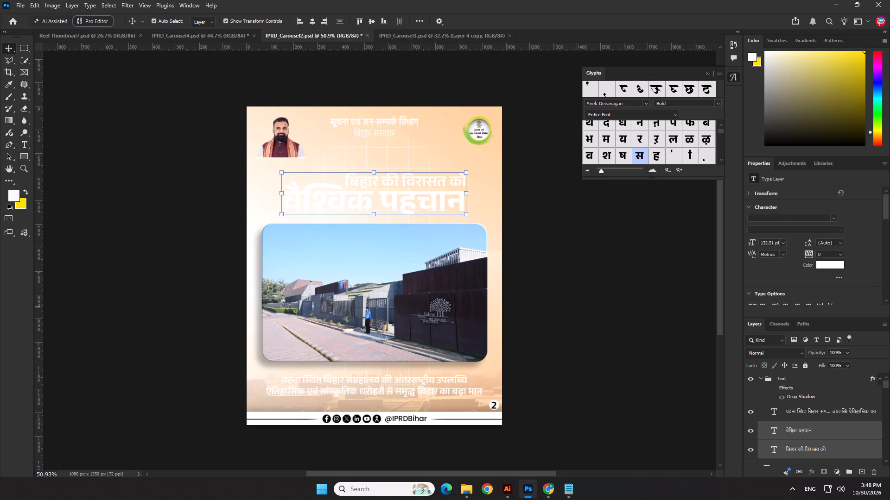
{"action": "left_click", "coordinate": [826, 266]}
{"action": "key", "text": "ctrl+v"}
{"action": "left_click", "coordinate": [825, 312]}
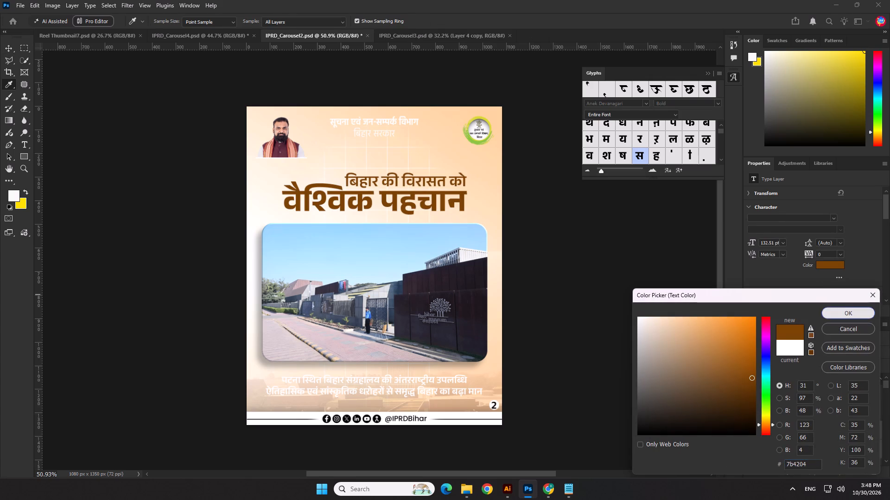
{"action": "left_click", "coordinate": [648, 311]}
Set the two-line caption text below the museum photo to black.
{"action": "left_click", "coordinate": [434, 390]}
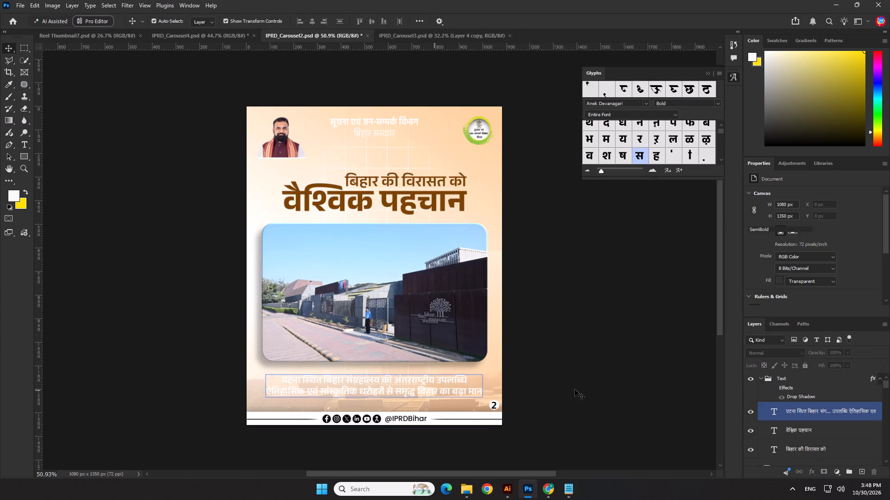
{"action": "left_click", "coordinate": [841, 298]}
{"action": "left_click_drag", "start_coordinate": [702, 435], "coordinate": [693, 447]}
{"action": "left_click_drag", "start_coordinate": [686, 419], "coordinate": [674, 448]}
{"action": "left_click", "coordinate": [829, 312]}
{"action": "left_click", "coordinate": [567, 330]}
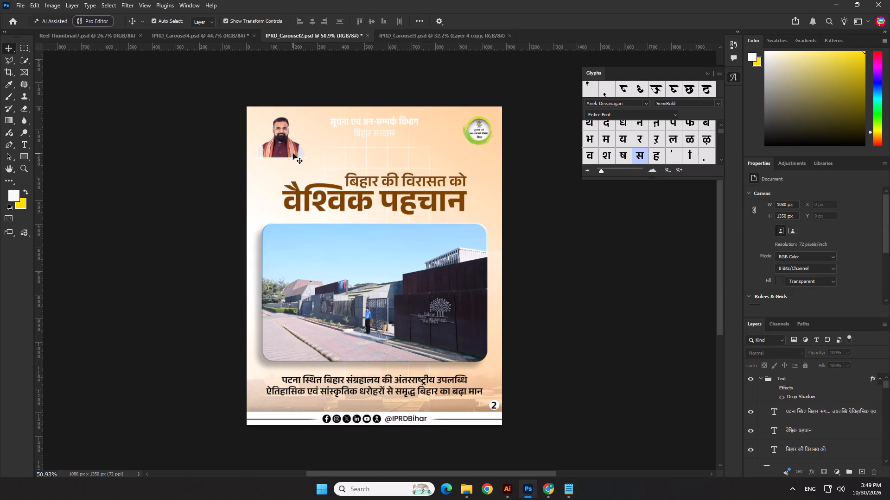
Change the fill of Rectangle 7, the thin line under the portrait, to black 000000.
{"action": "left_click", "coordinate": [293, 153]}
{"action": "double_click", "coordinate": [775, 443]}
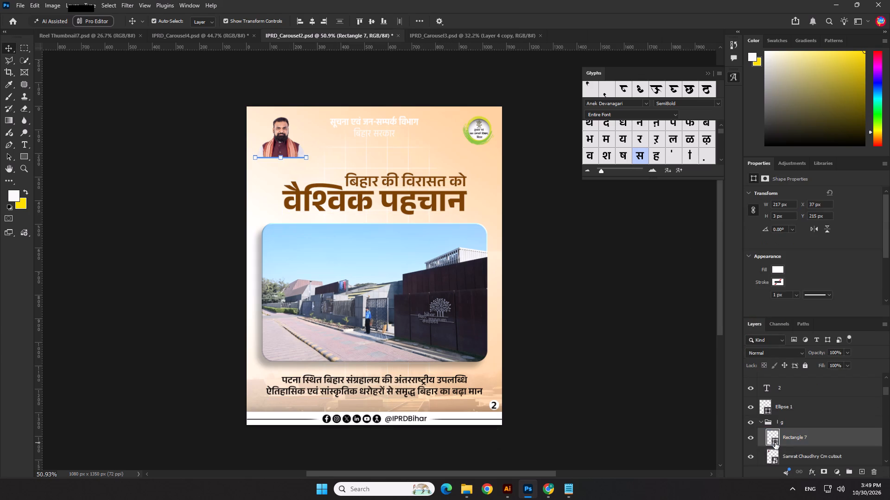
{"action": "left_click_drag", "start_coordinate": [672, 351], "coordinate": [708, 499]}
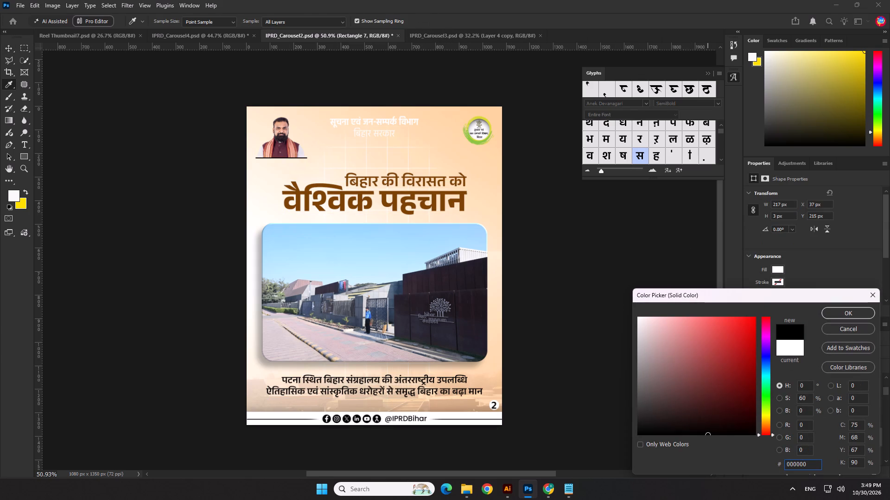
{"action": "left_click", "coordinate": [864, 317]}
{"action": "left_click", "coordinate": [718, 319]}
Set the two-line department name at the top of the post to black 000000.
{"action": "left_click", "coordinate": [399, 124]}
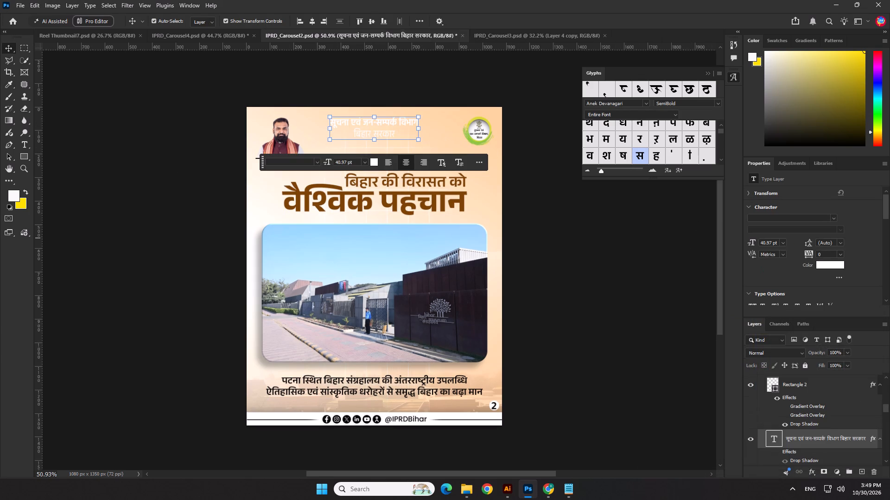
{"action": "left_click", "coordinate": [830, 267]}
{"action": "left_click_drag", "start_coordinate": [701, 375], "coordinate": [683, 440]}
{"action": "left_click", "coordinate": [856, 313]}
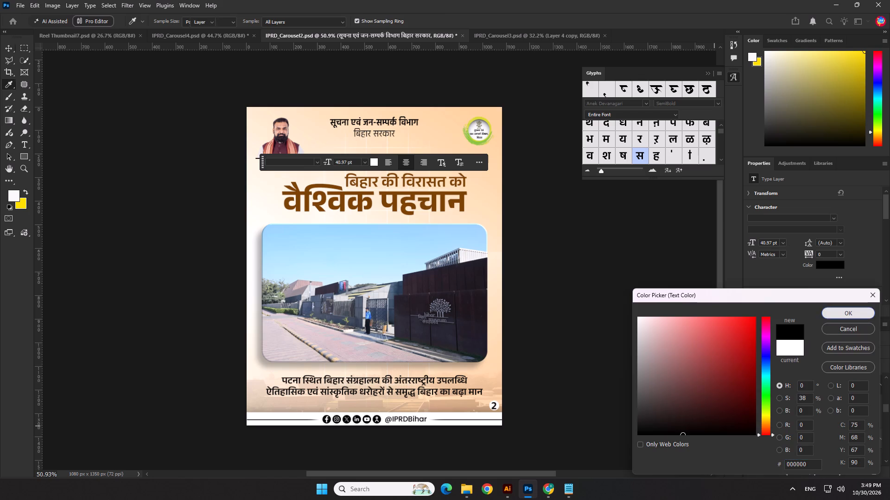
{"action": "left_click", "coordinate": [676, 336]}
Save the restyled IPRD_Carousel2 document.
{"action": "scroll", "coordinate": [563, 292], "scroll_direction": "down", "scroll_amount": 5}
{"action": "left_click", "coordinate": [608, 295]}
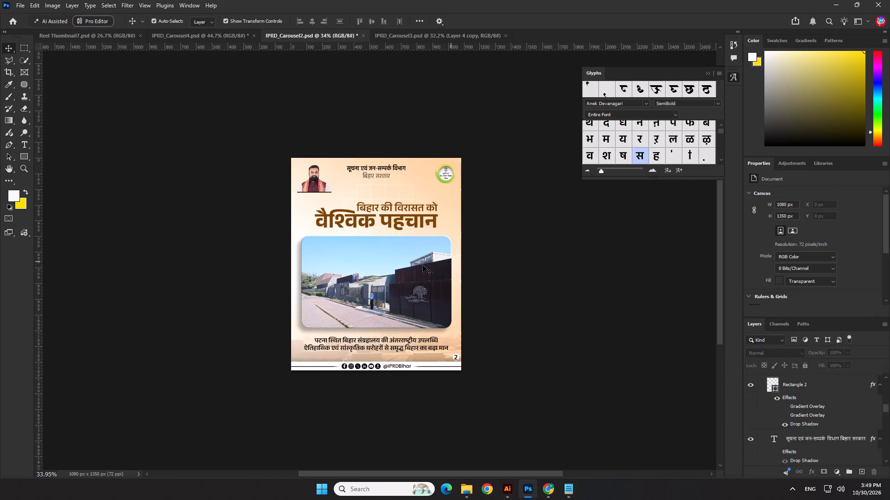
{"action": "key", "text": "ctrl+s"}
{"action": "left_click", "coordinate": [237, 305]}
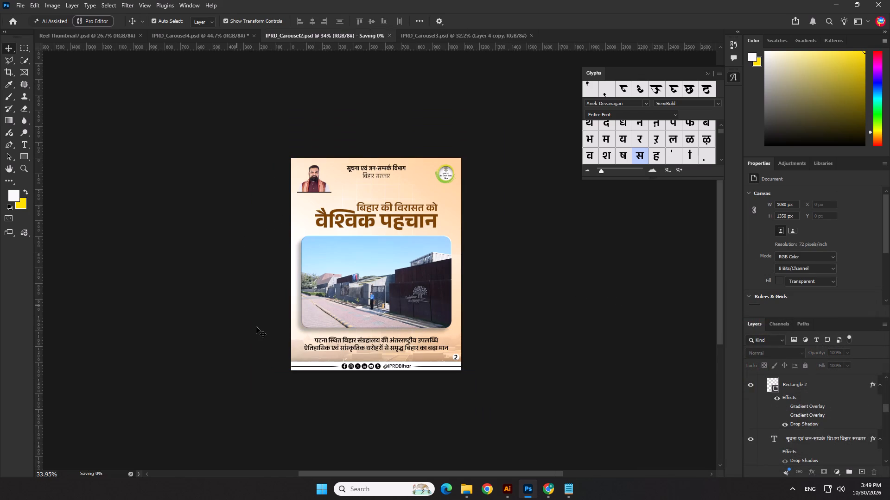
Switch to File Explorer and open IPRD_Carousel.psd from the 30.10.26 folder.
{"action": "left_click", "coordinate": [469, 493]}
{"action": "left_click", "coordinate": [430, 407]}
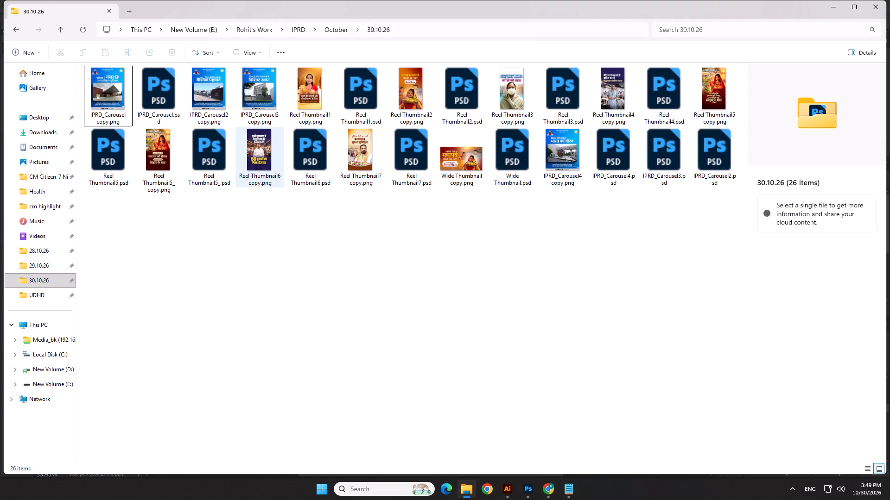
{"action": "left_click", "coordinate": [207, 244]}
{"action": "double_click", "coordinate": [173, 94]}
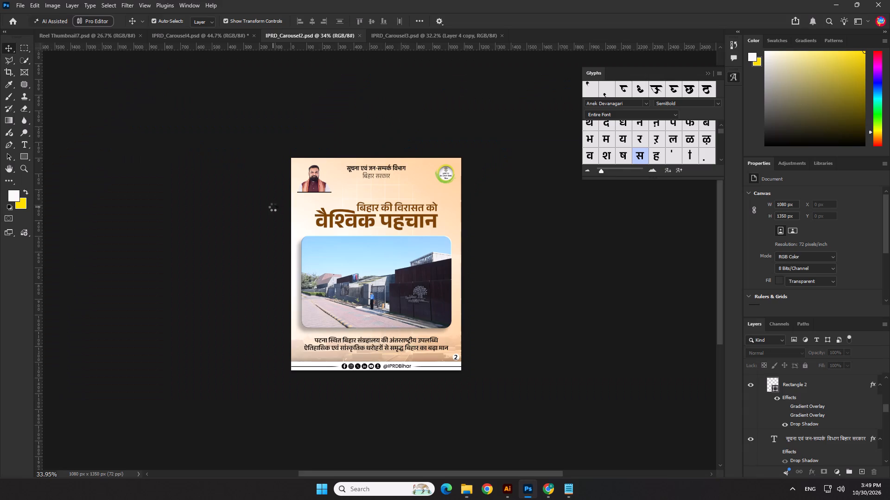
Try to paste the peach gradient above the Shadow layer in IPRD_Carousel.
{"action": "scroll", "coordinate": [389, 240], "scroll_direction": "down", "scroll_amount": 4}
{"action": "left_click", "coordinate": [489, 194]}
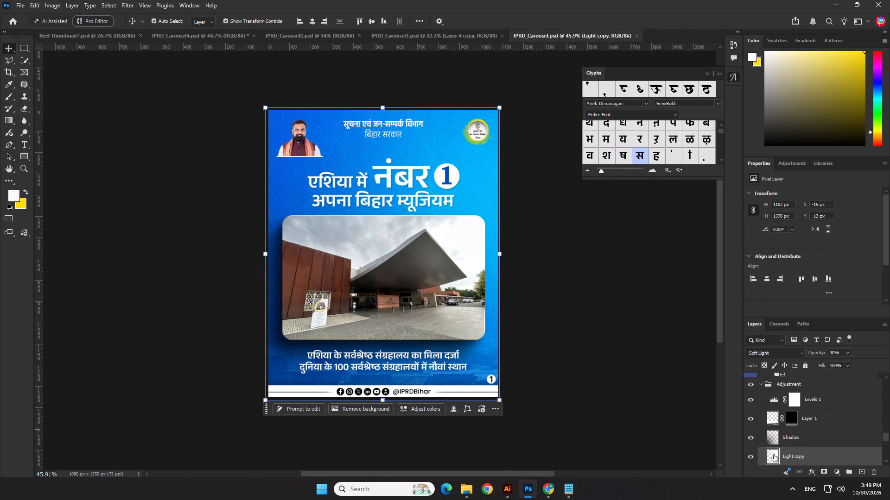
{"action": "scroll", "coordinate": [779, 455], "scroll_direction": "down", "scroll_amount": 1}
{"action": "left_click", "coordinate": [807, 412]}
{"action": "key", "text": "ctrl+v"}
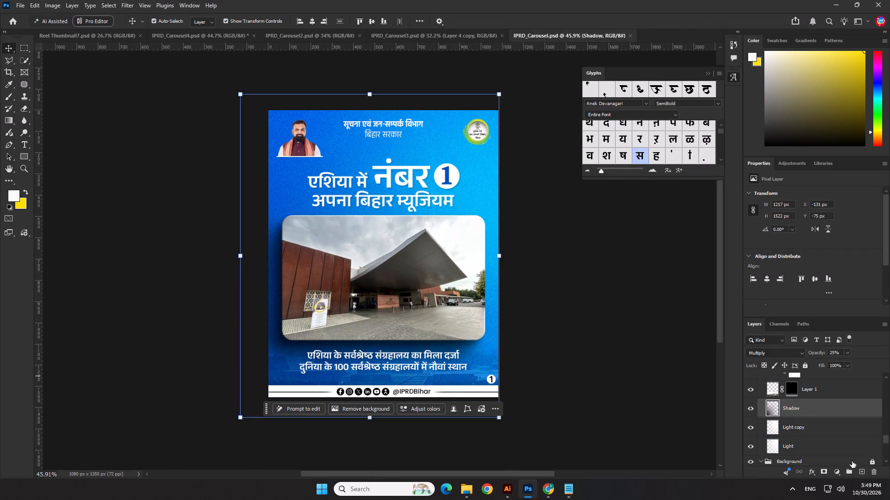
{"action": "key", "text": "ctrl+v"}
Copy the Layer 4 copy gradient from IPRD_Carousel3, paste it directly above the Shadow layer in IPRD_Carousel and centre it horizontally on the canvas.
{"action": "left_click", "coordinate": [399, 39]}
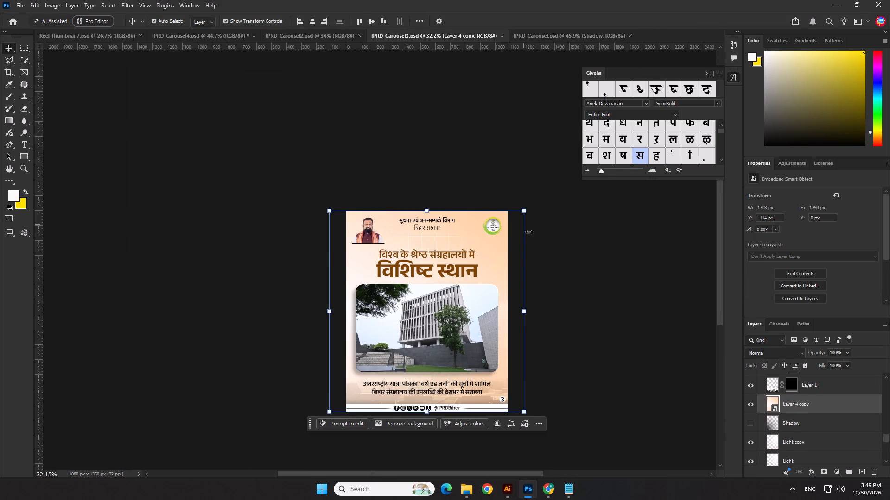
{"action": "left_click", "coordinate": [499, 257]}
{"action": "key", "text": "ctrl+c"}
{"action": "left_click", "coordinate": [569, 35]}
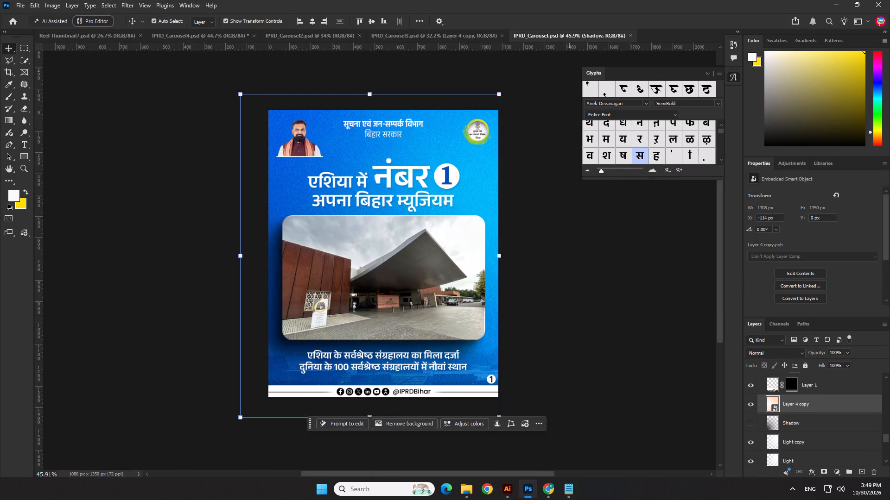
{"action": "left_click", "coordinate": [818, 413]}
{"action": "key", "text": "ctrl+v"}
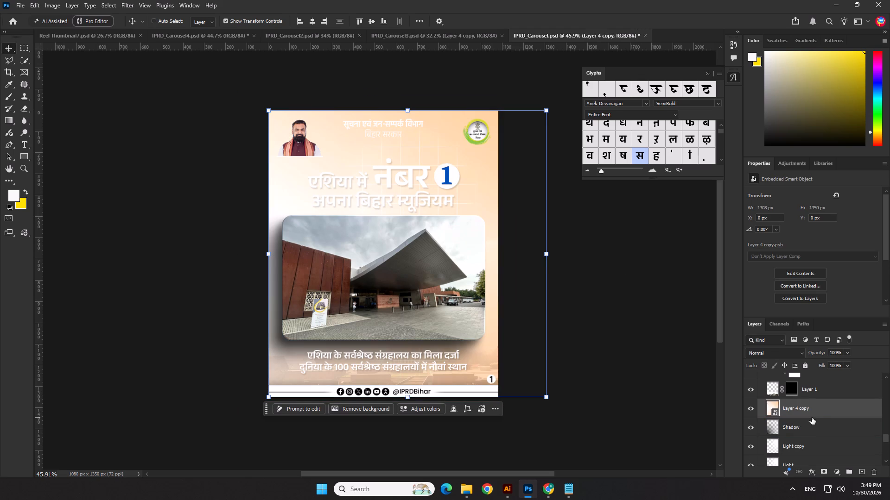
{"action": "left_click", "coordinate": [313, 24]}
{"action": "left_click", "coordinate": [223, 181]}
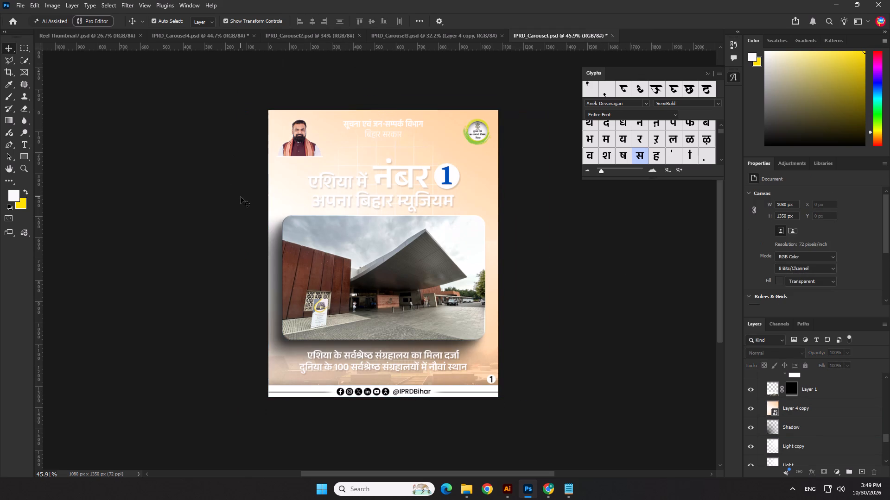
Hide the lower two of the three Drop Shadow effects on the Base layer behind the museum photo.
{"action": "left_click", "coordinate": [292, 301]}
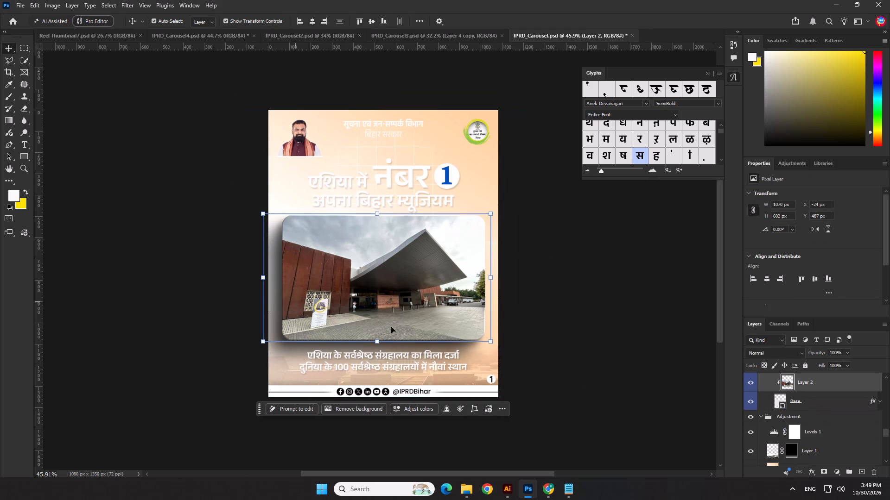
{"action": "left_click", "coordinate": [880, 400]}
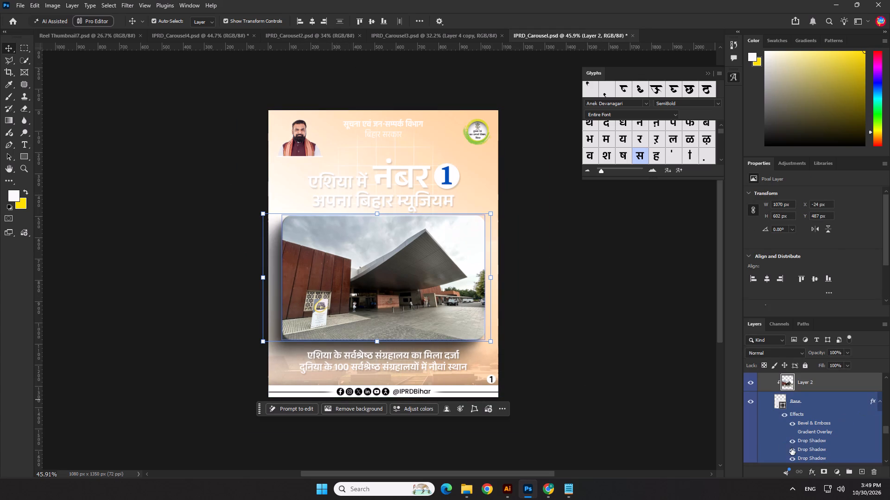
{"action": "left_click", "coordinate": [791, 448]}
{"action": "left_click", "coordinate": [790, 456]}
{"action": "left_click", "coordinate": [624, 389]}
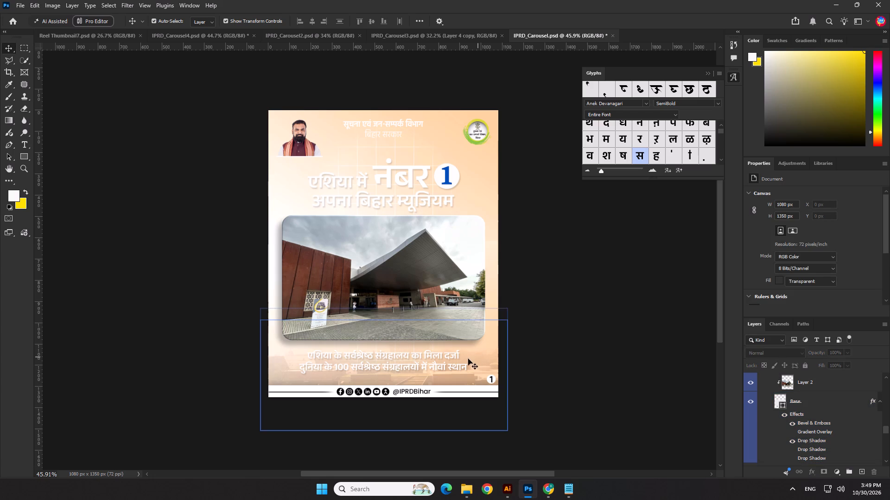
Hide the effects on the Text group in IPRD_Carousel.
{"action": "left_click", "coordinate": [377, 202]}
{"action": "scroll", "coordinate": [779, 431], "scroll_direction": "up", "scroll_amount": 3}
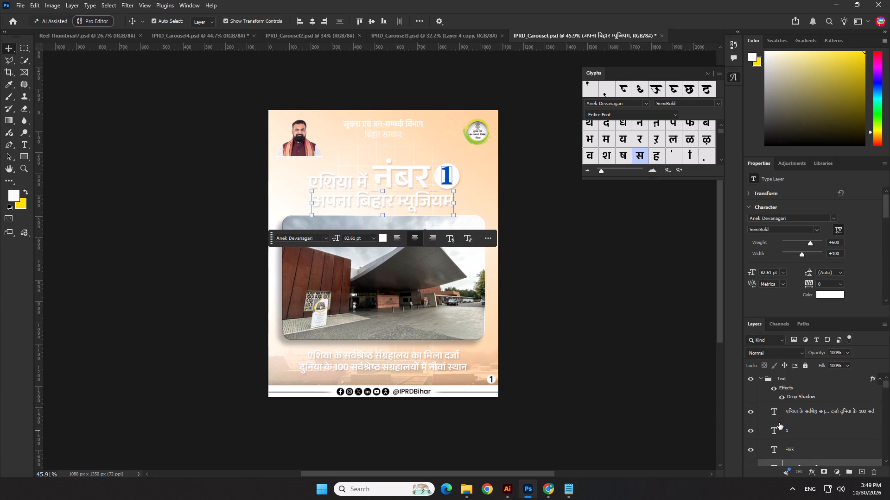
{"action": "left_click", "coordinate": [773, 390]}
{"action": "left_click", "coordinate": [589, 281]}
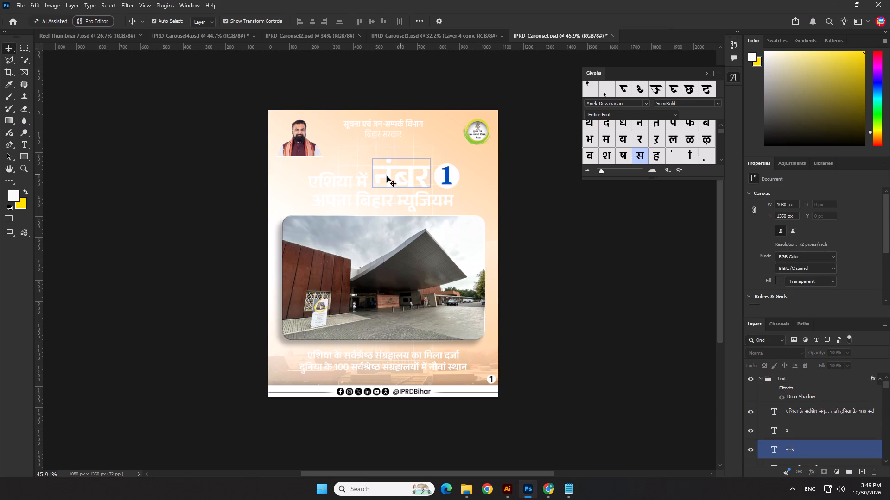
Recolour the three white heading text layers in IPRD_Carousel to brown 7b4204, copying the colour code from the large heading in IPRD_Carousel4.
{"action": "left_click", "coordinate": [359, 176]}
{"action": "left_click", "coordinate": [407, 174], "text": "shift"}
{"action": "left_click", "coordinate": [407, 201], "text": "shift"}
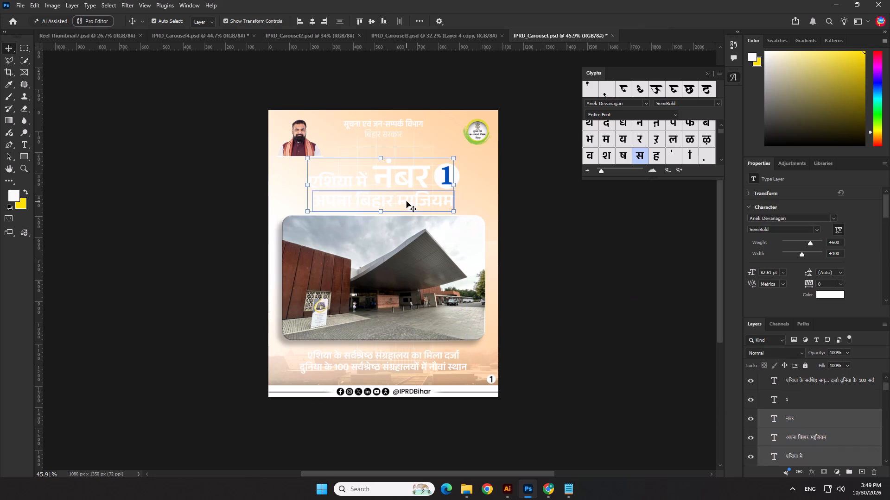
{"action": "left_click", "coordinate": [126, 32]}
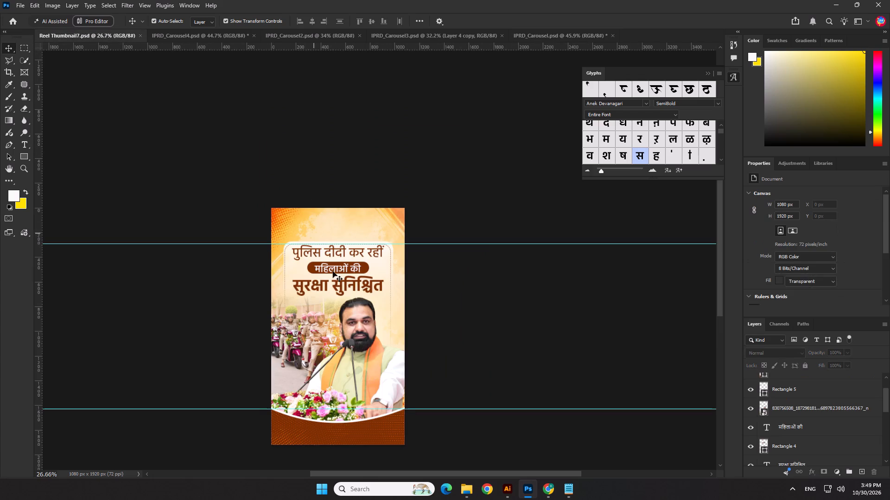
{"action": "left_click", "coordinate": [167, 29]}
{"action": "left_click", "coordinate": [374, 183]}
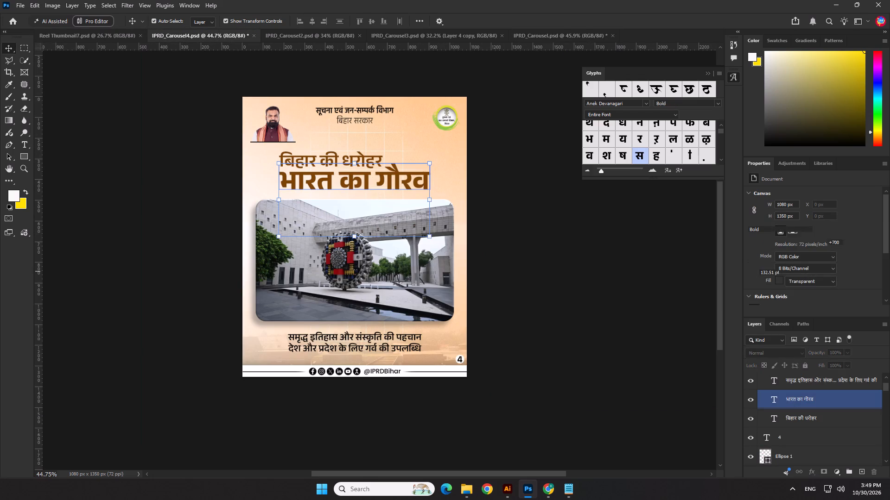
{"action": "left_click", "coordinate": [837, 293]}
{"action": "key", "text": "ctrl+c"}
{"action": "key", "text": "ctrl+c"}
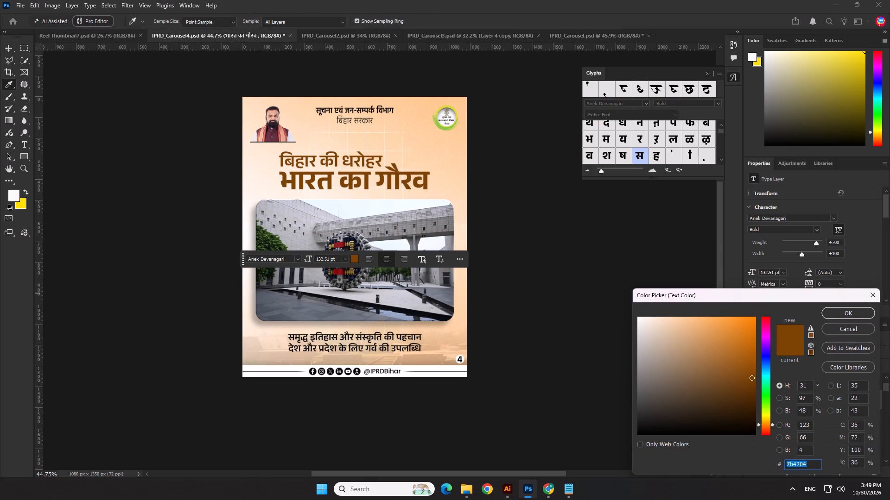
{"action": "left_click", "coordinate": [834, 312]}
{"action": "left_click", "coordinate": [583, 34]}
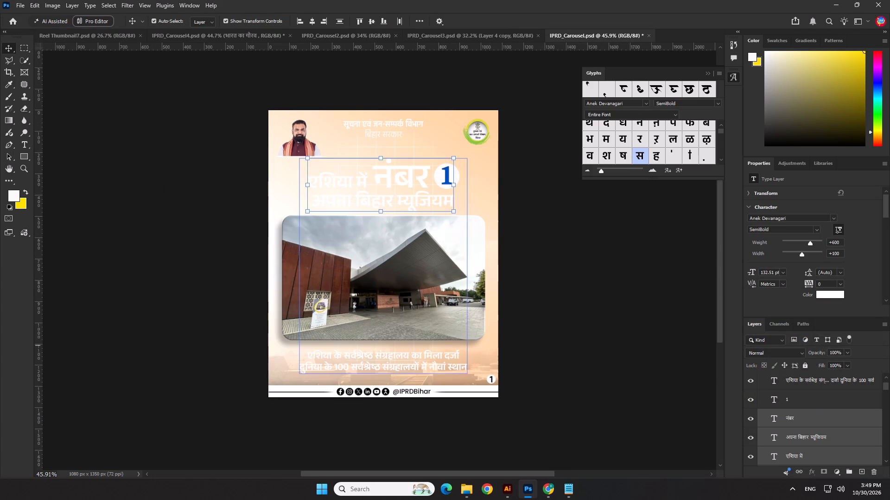
{"action": "left_click", "coordinate": [829, 295]}
{"action": "key", "text": "ctrl+v"}
{"action": "left_click", "coordinate": [827, 315]}
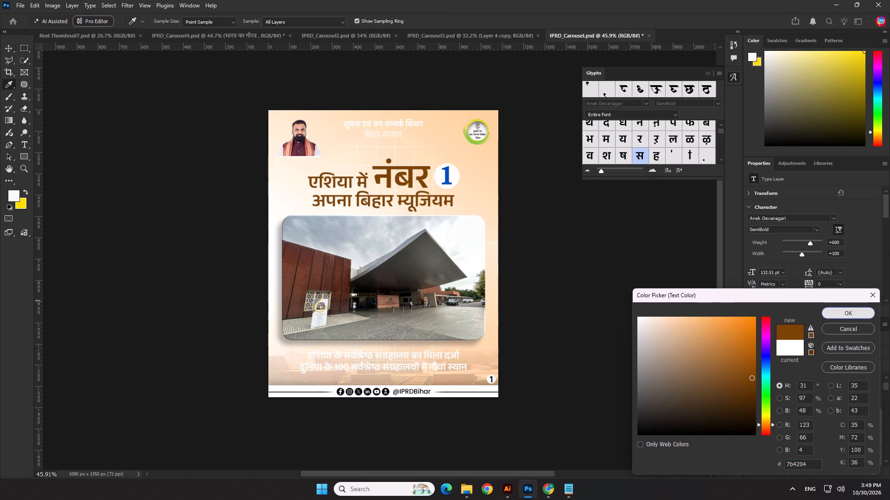
{"action": "left_click", "coordinate": [594, 269]}
Fill the Ellipse 1 copy circle behind the heading's numeral 1 with the same brown as the heading text.
{"action": "scroll", "coordinate": [462, 166], "scroll_direction": "up", "scroll_amount": 3}
{"action": "left_click", "coordinate": [456, 178]}
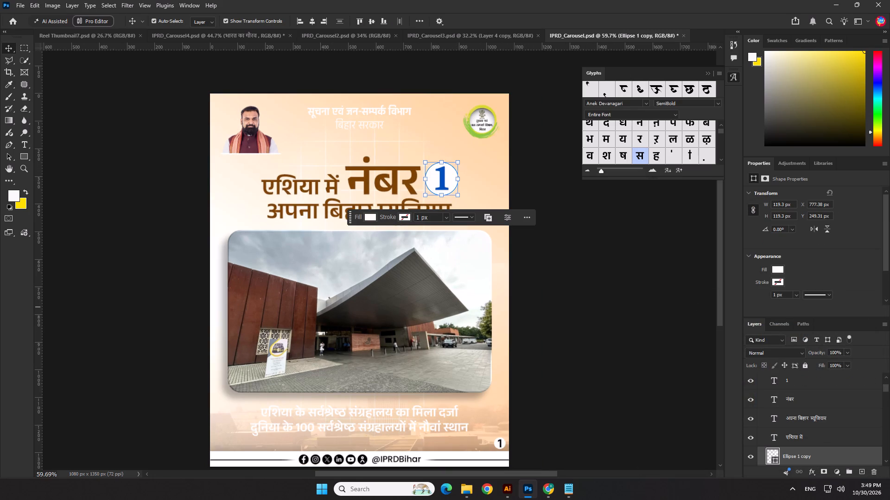
{"action": "left_click", "coordinate": [779, 269]}
{"action": "left_click", "coordinate": [755, 318]}
{"action": "left_click", "coordinate": [689, 308]}
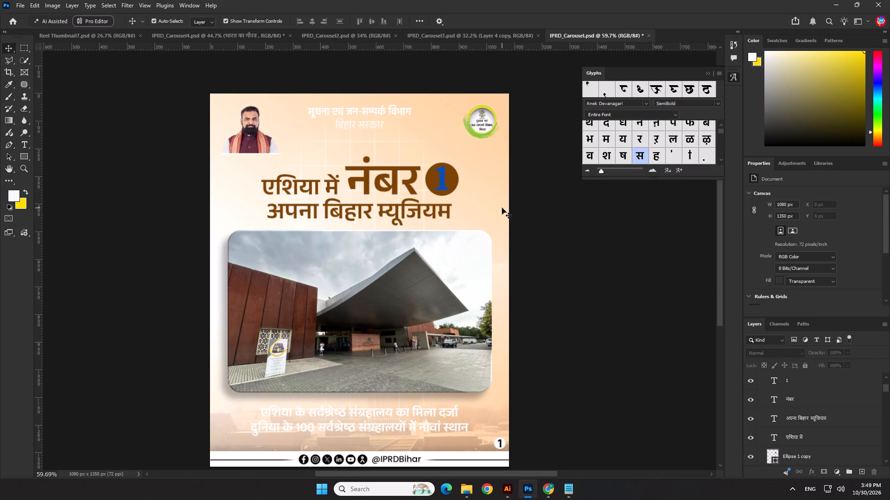
Recolour the numeral 1 inside the heading's brown circle to a fully saturated bright yellow, hue 49°.
{"action": "left_click", "coordinate": [445, 177]}
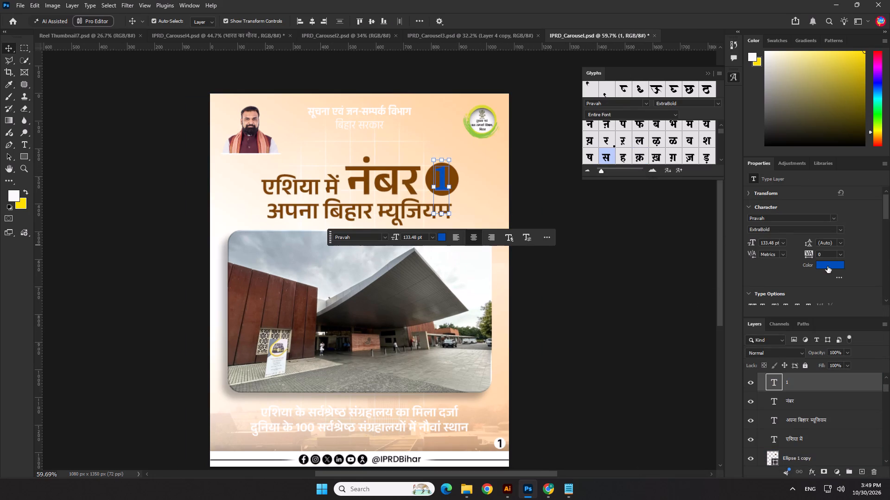
{"action": "left_click", "coordinate": [827, 266]}
{"action": "left_click", "coordinate": [464, 173]}
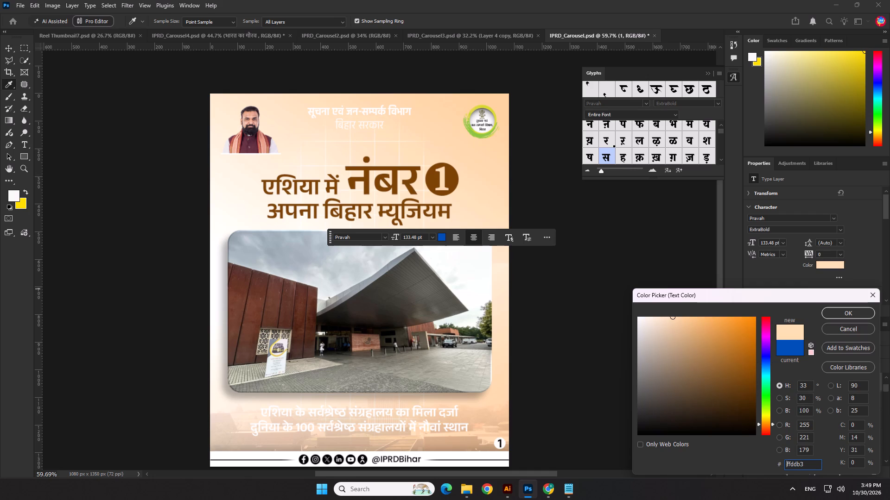
{"action": "left_click", "coordinate": [638, 307]}
{"action": "left_click_drag", "start_coordinate": [653, 322], "coordinate": [604, 290]}
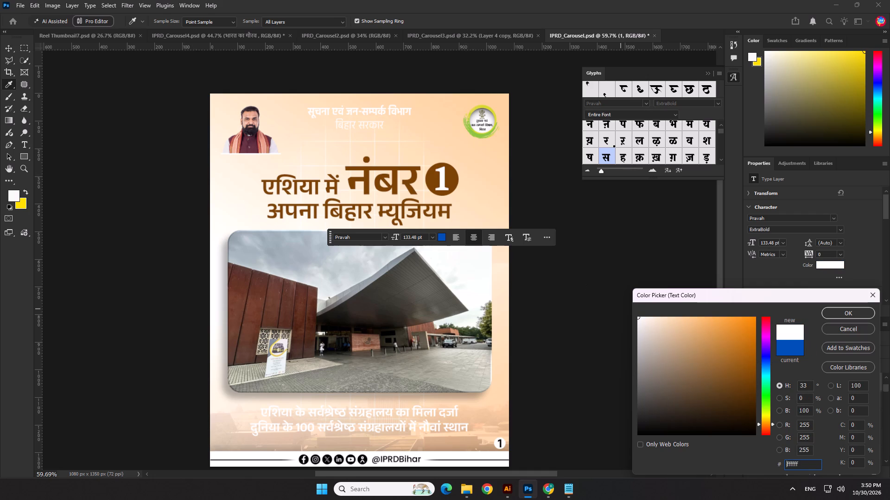
{"action": "left_click", "coordinate": [850, 306]}
{"action": "left_click", "coordinate": [766, 414]}
{"action": "left_click", "coordinate": [766, 417]}
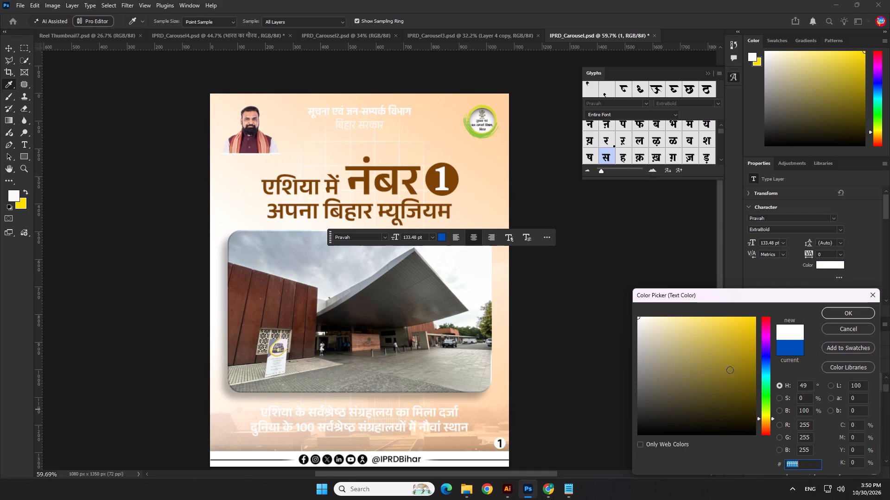
{"action": "left_click_drag", "start_coordinate": [730, 369], "coordinate": [799, 251]}
{"action": "left_click", "coordinate": [843, 315]}
{"action": "left_click_drag", "start_coordinate": [684, 317], "coordinate": [683, 317]}
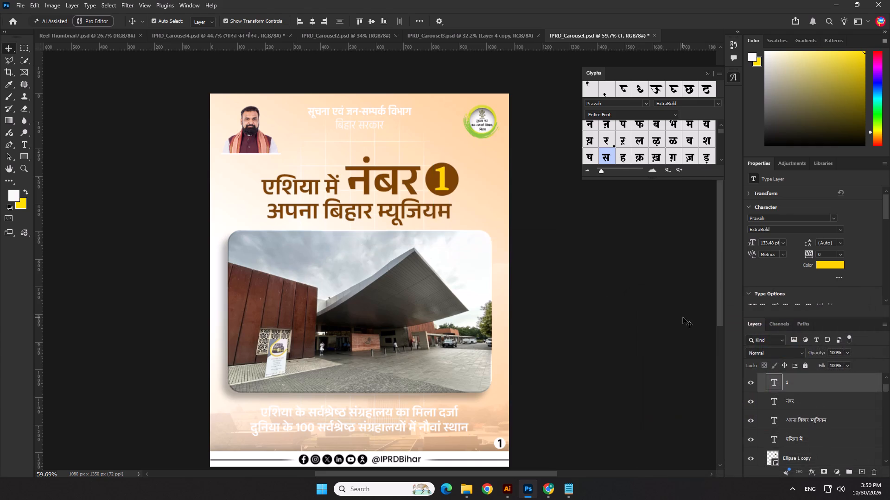
{"action": "left_click_drag", "start_coordinate": [683, 317], "coordinate": [677, 316]}
{"action": "scroll", "coordinate": [395, 157], "scroll_direction": "down", "scroll_amount": 5}
{"action": "left_click", "coordinate": [523, 251]}
Recolour the white two-line caption below the museum photo to black.
{"action": "scroll", "coordinate": [435, 313], "scroll_direction": "up", "scroll_amount": 2}
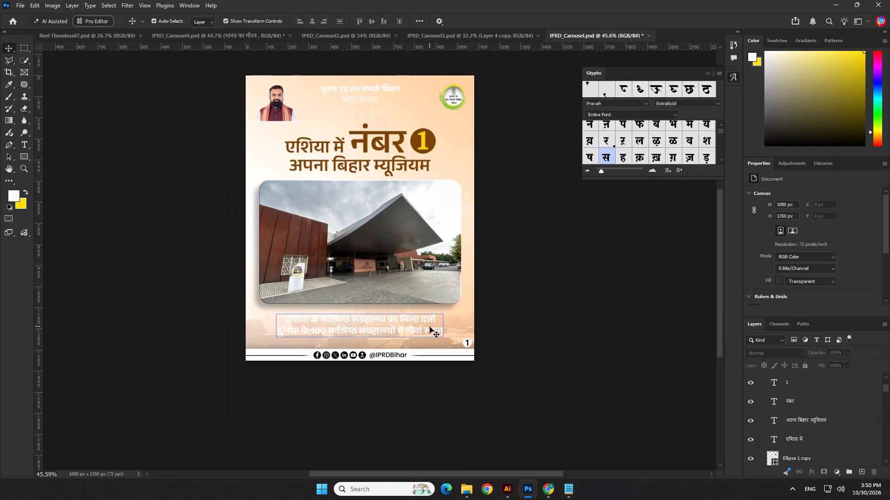
{"action": "left_click", "coordinate": [430, 327]}
{"action": "left_click", "coordinate": [827, 295]}
{"action": "left_click_drag", "start_coordinate": [643, 375], "coordinate": [634, 452]}
{"action": "left_click", "coordinate": [861, 315]}
{"action": "left_click", "coordinate": [665, 343]}
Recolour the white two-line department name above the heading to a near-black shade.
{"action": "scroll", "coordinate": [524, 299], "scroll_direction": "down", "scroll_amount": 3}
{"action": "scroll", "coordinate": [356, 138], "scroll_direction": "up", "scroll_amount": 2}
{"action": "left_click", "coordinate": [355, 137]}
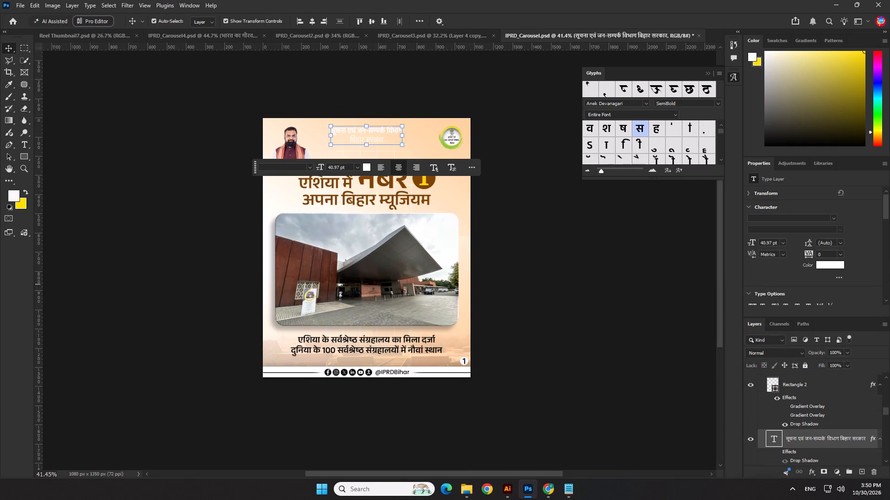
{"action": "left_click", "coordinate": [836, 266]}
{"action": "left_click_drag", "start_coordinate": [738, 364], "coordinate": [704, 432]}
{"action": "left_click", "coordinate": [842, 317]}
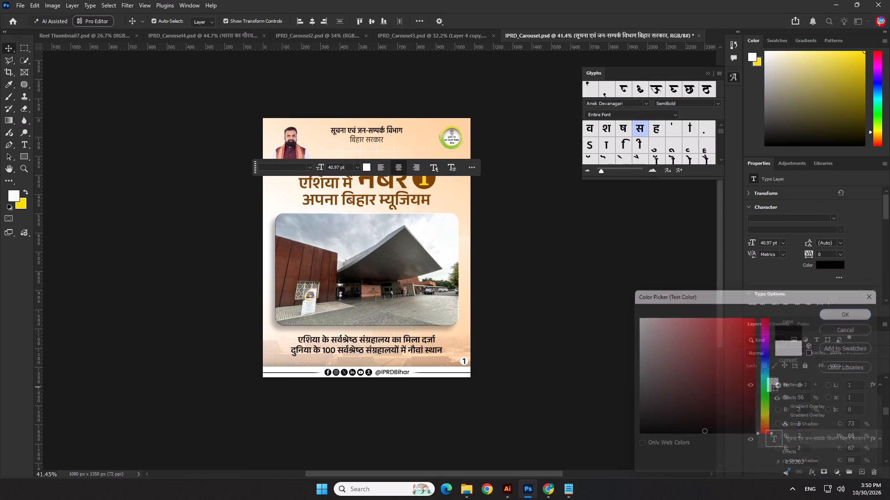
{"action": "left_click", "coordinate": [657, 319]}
Fill the thin Rectangle 7 line beneath the portrait cutout with black.
{"action": "scroll", "coordinate": [380, 246], "scroll_direction": "up", "scroll_amount": 2}
{"action": "scroll", "coordinate": [309, 162], "scroll_direction": "up", "scroll_amount": 1}
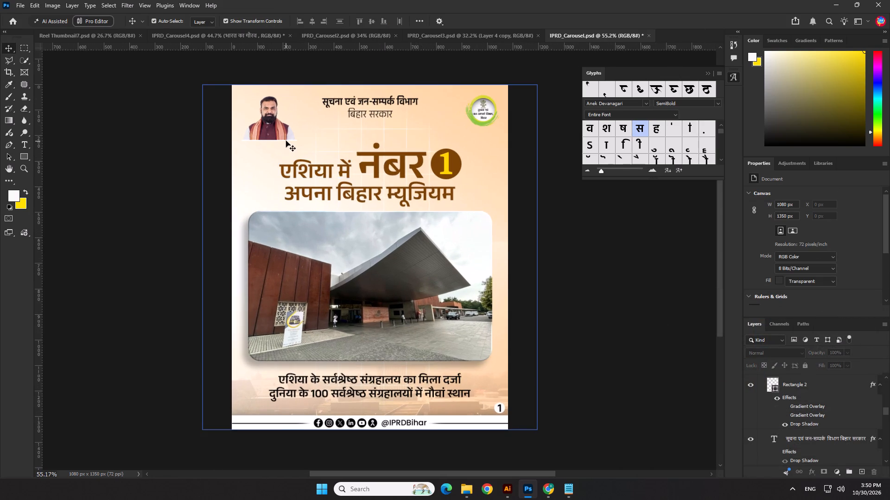
{"action": "left_click", "coordinate": [287, 140]}
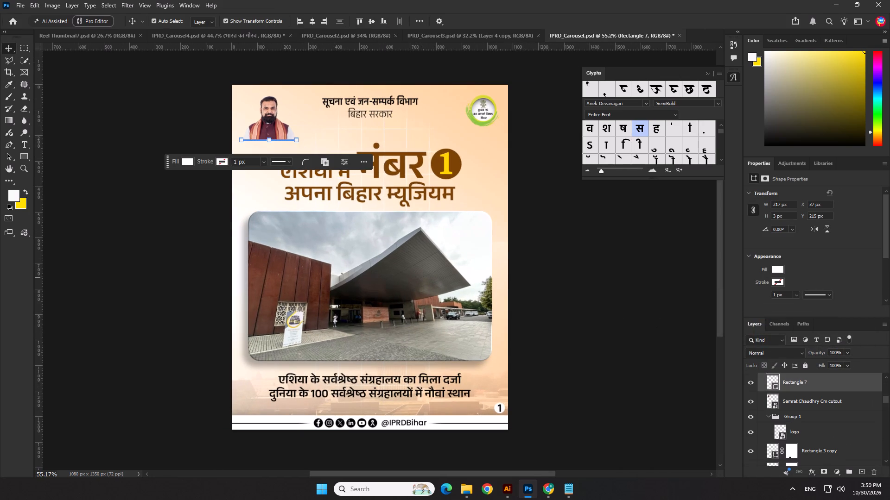
{"action": "left_click", "coordinate": [778, 268]}
{"action": "left_click", "coordinate": [755, 320]}
{"action": "left_click", "coordinate": [648, 298]}
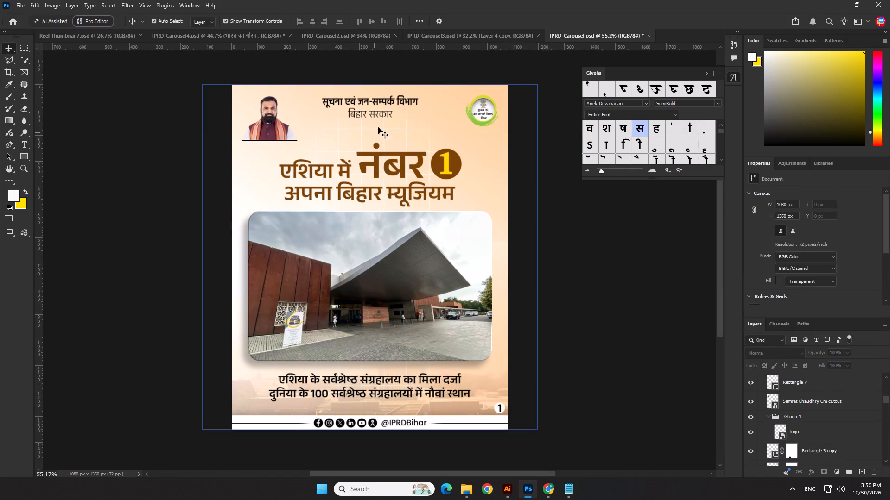
Set the text colour of the two-line department name above the heading to pure black.
{"action": "left_click", "coordinate": [390, 114]}
{"action": "left_click", "coordinate": [837, 266]}
{"action": "left_click_drag", "start_coordinate": [703, 438], "coordinate": [696, 459]}
{"action": "left_click_drag", "start_coordinate": [694, 429], "coordinate": [694, 448]}
{"action": "left_click", "coordinate": [856, 313]}
{"action": "left_click", "coordinate": [634, 344]}
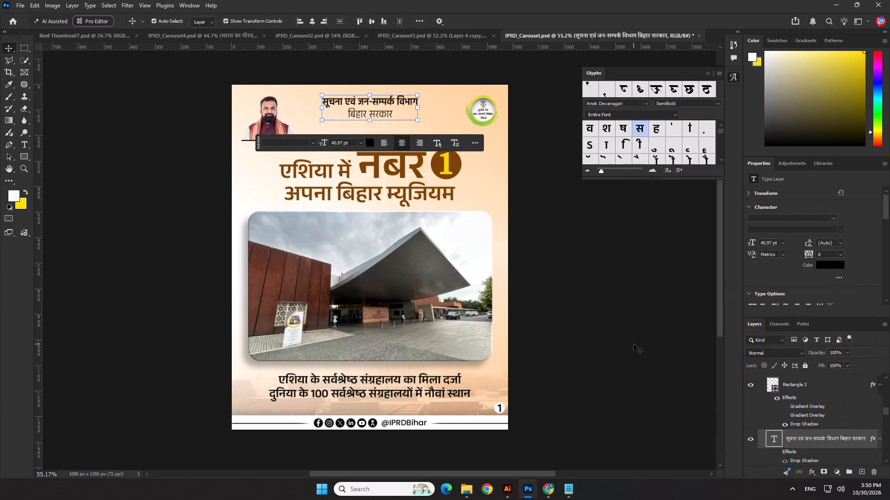
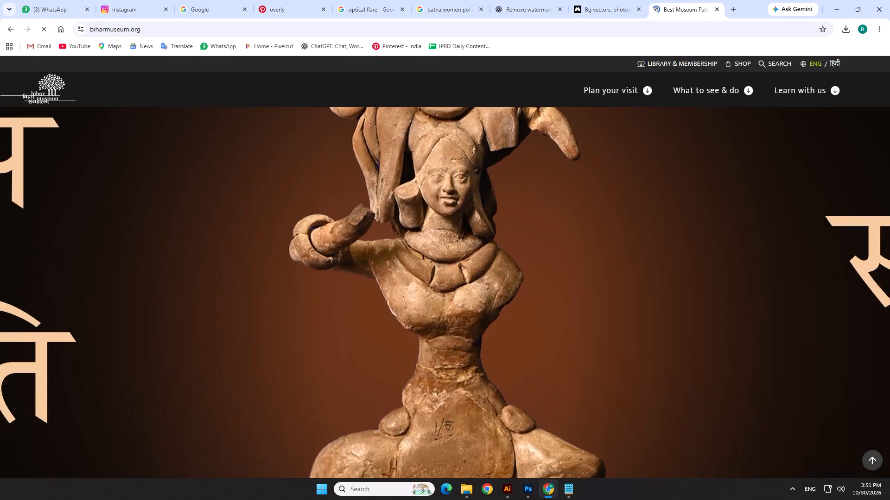
Look through the Bihar Museum homepage for museum photos that could suit the posts.
{"action": "scroll", "coordinate": [395, 266], "scroll_direction": "down", "scroll_amount": 9}
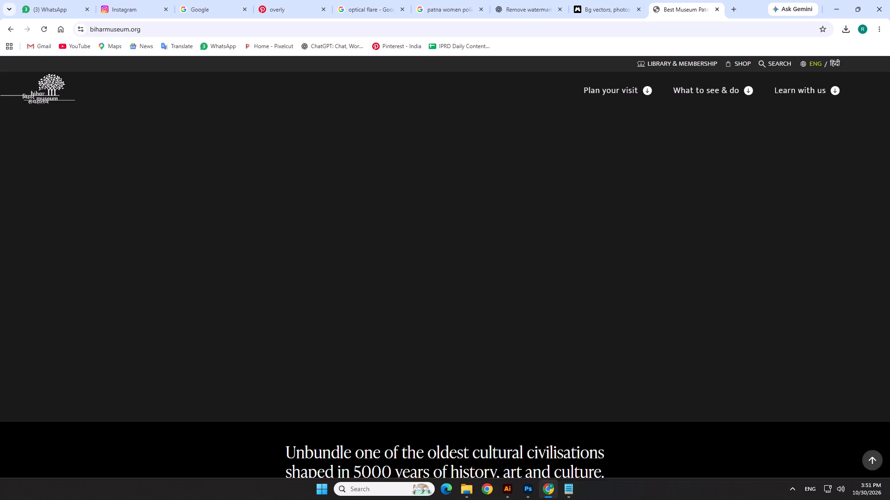
{"action": "scroll", "coordinate": [393, 277], "scroll_direction": "down", "scroll_amount": 13}
{"action": "scroll", "coordinate": [393, 277], "scroll_direction": "down", "scroll_amount": 18}
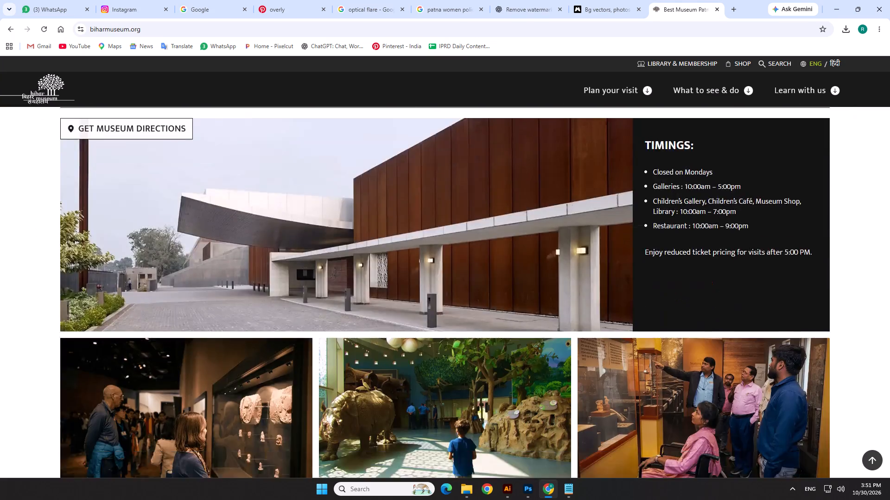
{"action": "scroll", "coordinate": [393, 277], "scroll_direction": "down", "scroll_amount": 9}
{"action": "scroll", "coordinate": [390, 282], "scroll_direction": "down", "scroll_amount": 20}
{"action": "scroll", "coordinate": [378, 295], "scroll_direction": "up", "scroll_amount": 1}
{"action": "scroll", "coordinate": [378, 295], "scroll_direction": "down", "scroll_amount": 6}
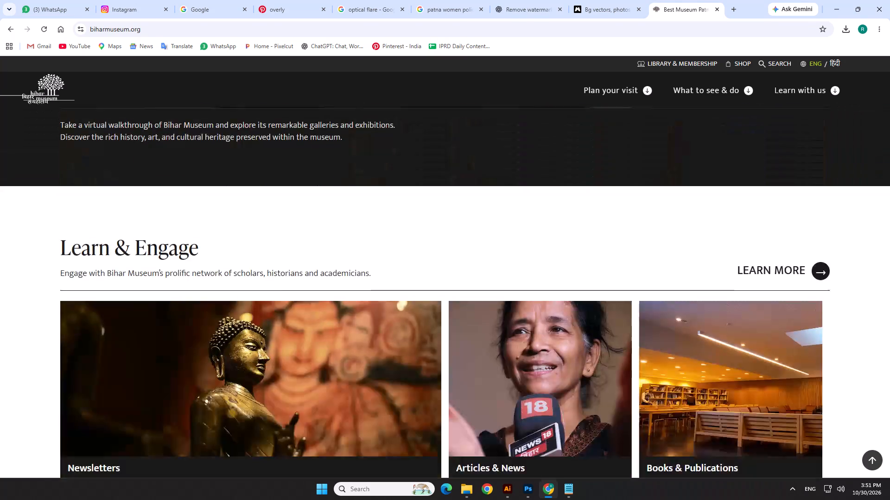
{"action": "scroll", "coordinate": [378, 295], "scroll_direction": "down", "scroll_amount": 20}
{"action": "scroll", "coordinate": [378, 295], "scroll_direction": "down", "scroll_amount": 6}
{"action": "scroll", "coordinate": [378, 295], "scroll_direction": "down", "scroll_amount": 17}
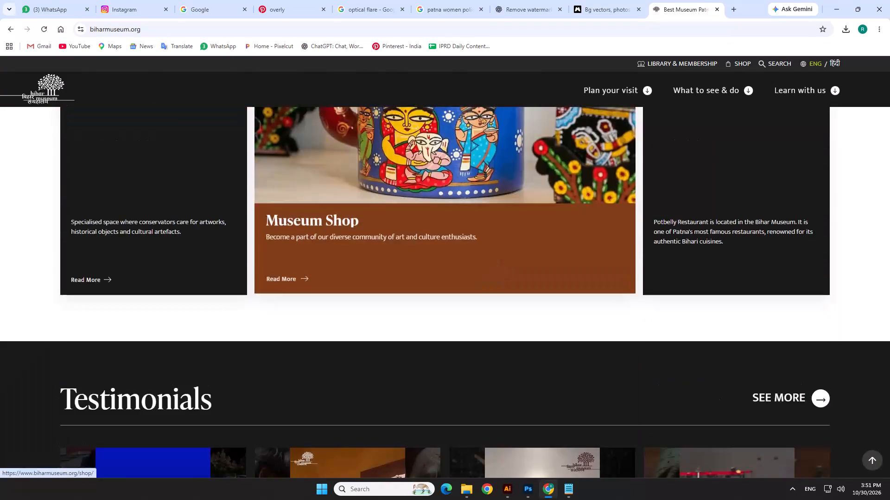
{"action": "scroll", "coordinate": [378, 295], "scroll_direction": "down", "scroll_amount": 20}
{"action": "scroll", "coordinate": [378, 295], "scroll_direction": "down", "scroll_amount": 18}
{"action": "scroll", "coordinate": [378, 295], "scroll_direction": "down", "scroll_amount": 6}
Open the museum's Collection page and browse the photos in its Galleries carousel, from Orientation Gallery to Contemporary Art Gallery.
{"action": "left_click", "coordinate": [329, 348]}
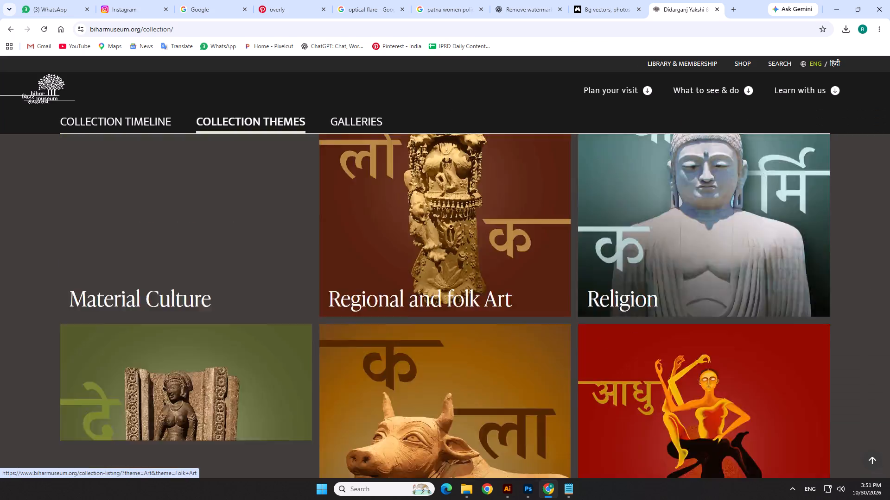
{"action": "left_click", "coordinate": [219, 303]}
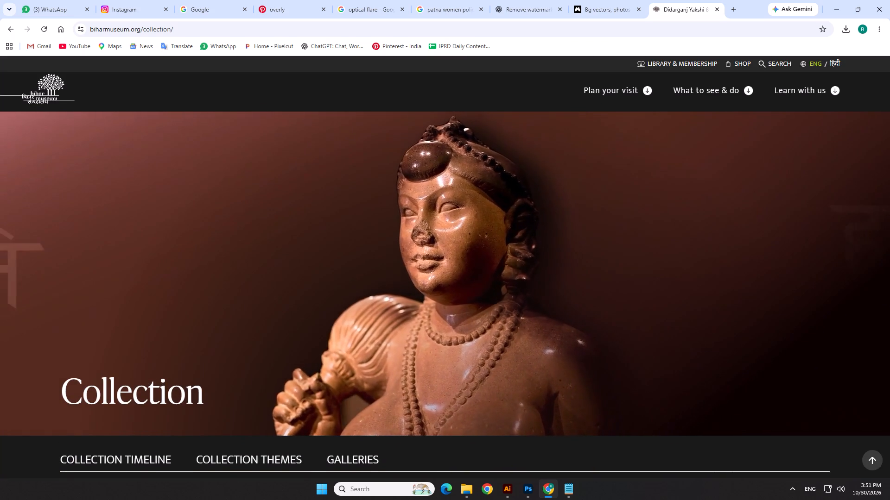
{"action": "left_click", "coordinate": [358, 461]}
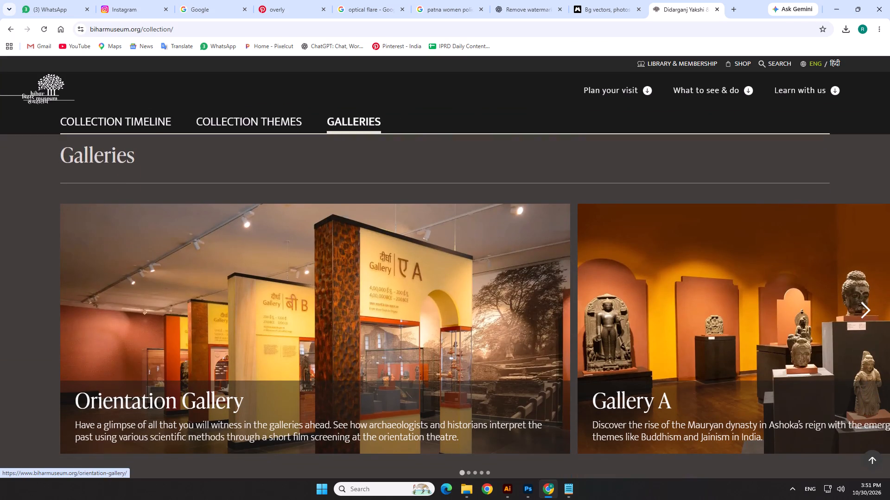
{"action": "scroll", "coordinate": [312, 314], "scroll_direction": "down", "scroll_amount": 1}
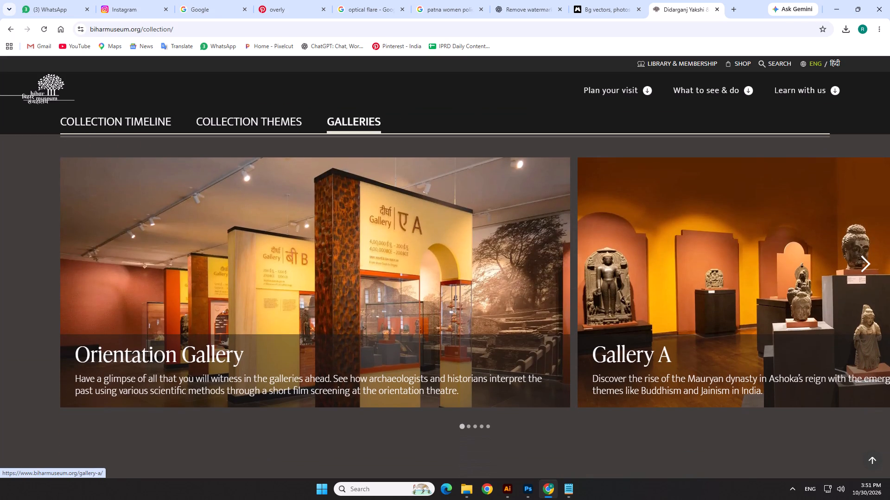
{"action": "left_click", "coordinate": [871, 263]}
{"action": "left_click", "coordinate": [871, 263]}
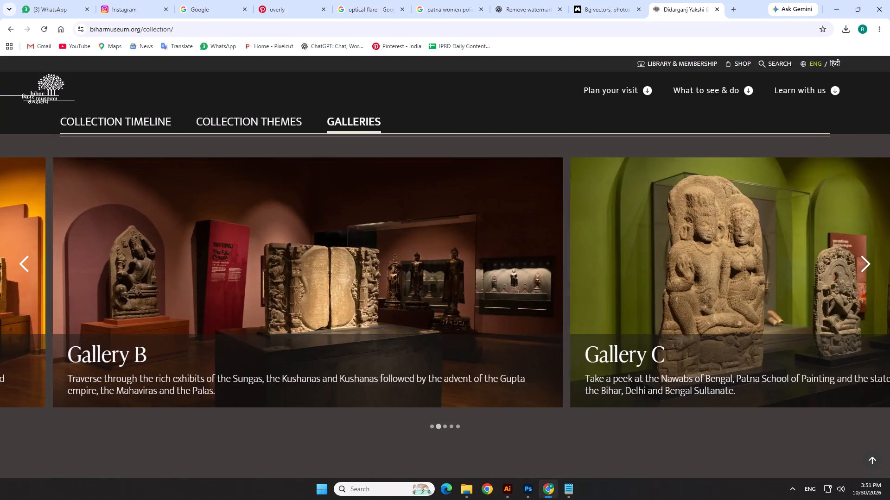
{"action": "left_click", "coordinate": [871, 263]}
{"action": "left_click", "coordinate": [871, 263]}
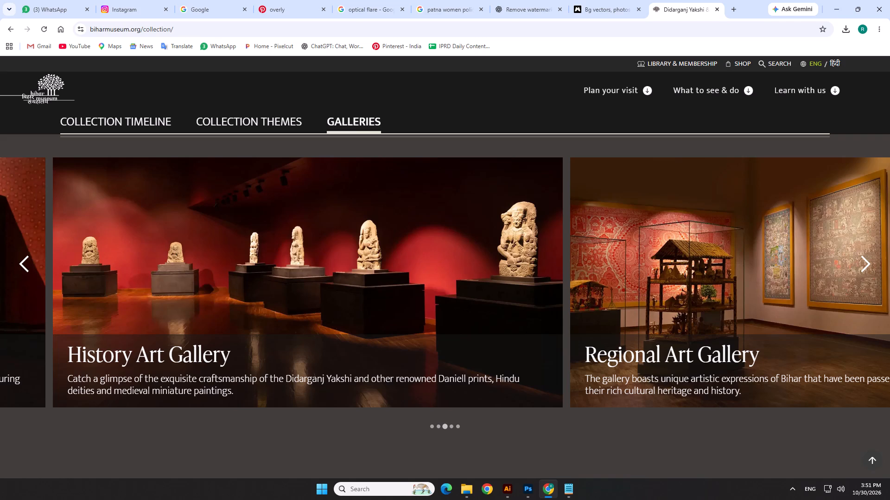
{"action": "left_click", "coordinate": [22, 256]}
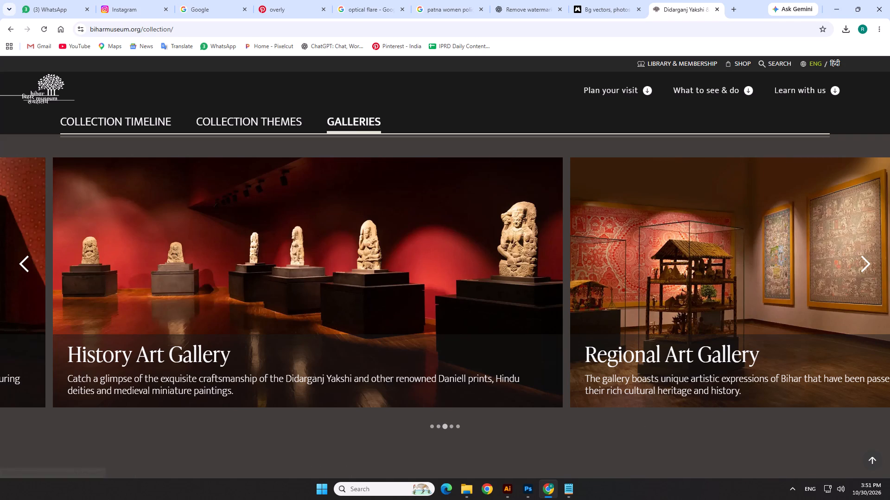
{"action": "left_click", "coordinate": [22, 256]}
{"action": "left_click", "coordinate": [22, 256]}
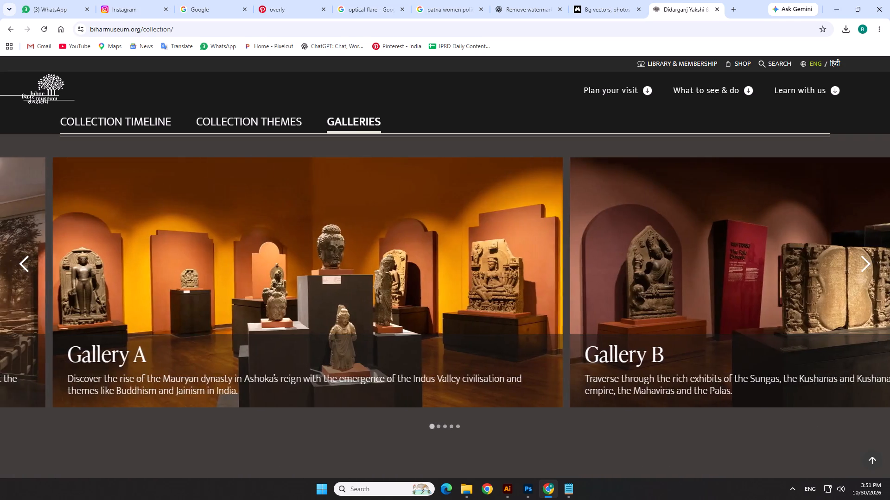
{"action": "left_click", "coordinate": [22, 256]}
{"action": "triple_click", "coordinate": [871, 256]}
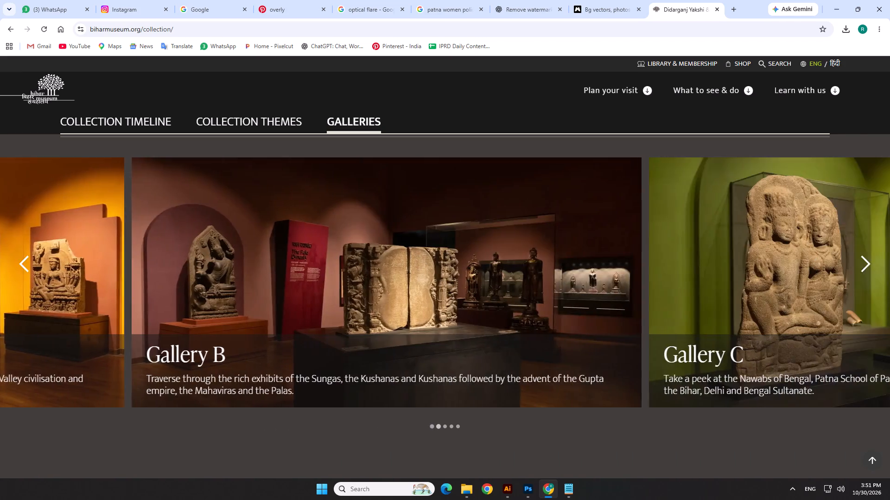
{"action": "left_click", "coordinate": [871, 256]}
{"action": "left_click", "coordinate": [871, 256]}
{"action": "left_click", "coordinate": [871, 256]}
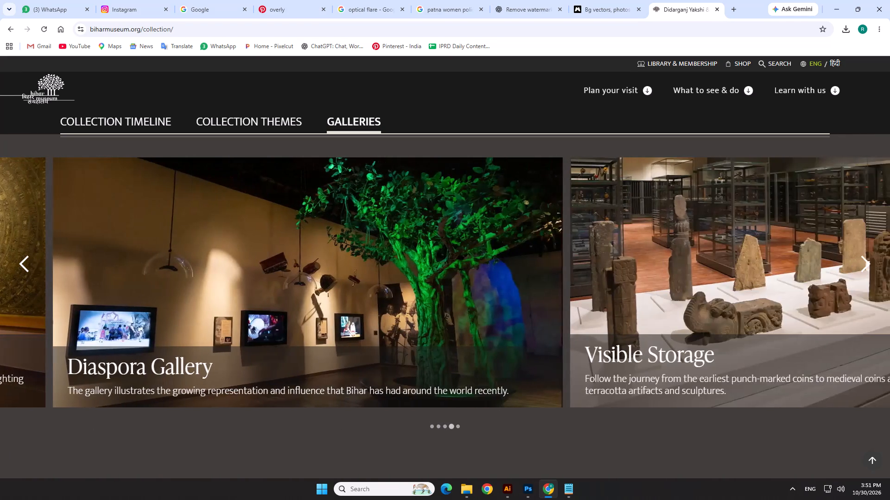
{"action": "left_click", "coordinate": [871, 256]}
{"action": "left_click", "coordinate": [871, 256]}
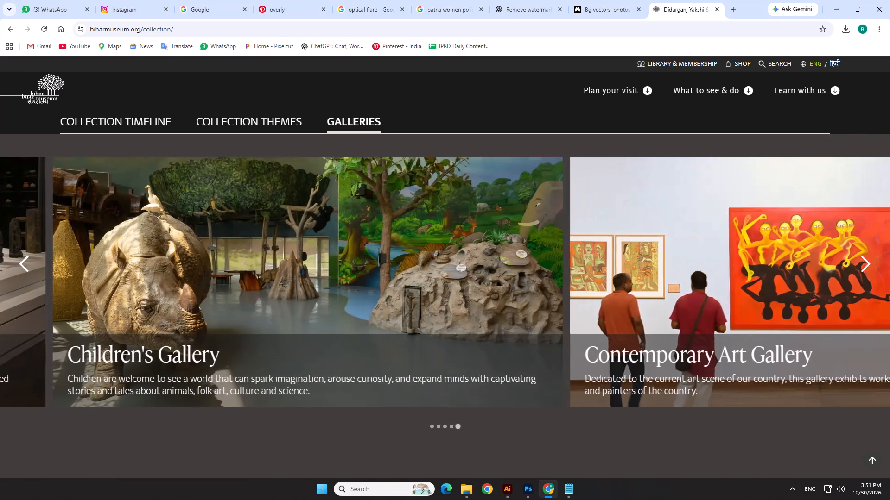
{"action": "left_click", "coordinate": [871, 256]}
{"action": "left_click", "coordinate": [871, 256]}
{"action": "left_click", "coordinate": [871, 256]}
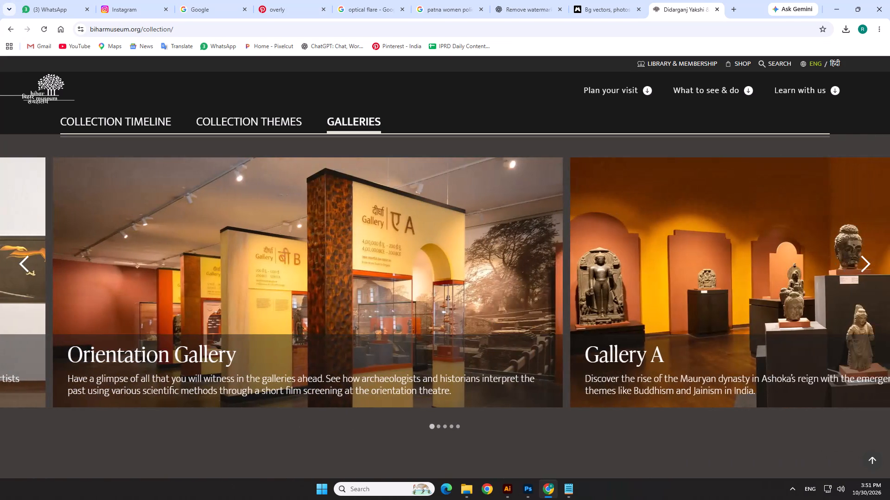
{"action": "left_click", "coordinate": [871, 256]}
{"action": "left_click", "coordinate": [871, 256]}
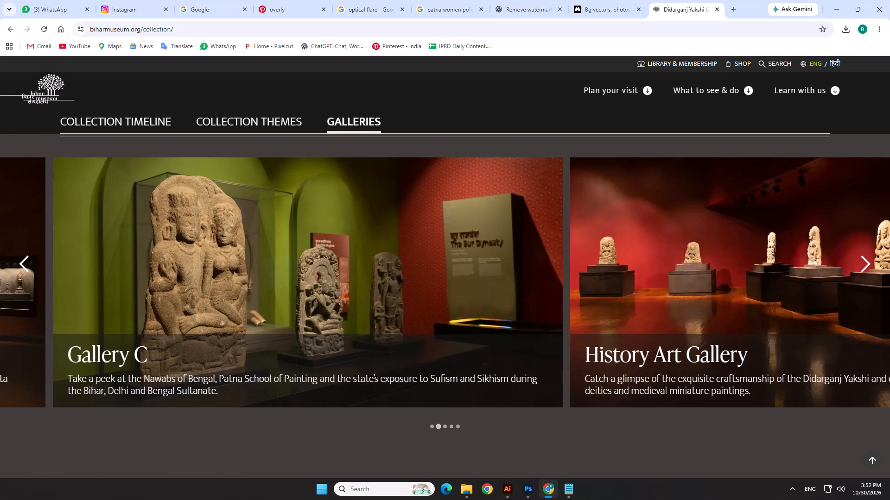
Examine the artwork in the Collection Timeline and Collection Themes sections, down to 25 key Objects.
{"action": "left_click", "coordinate": [159, 125]}
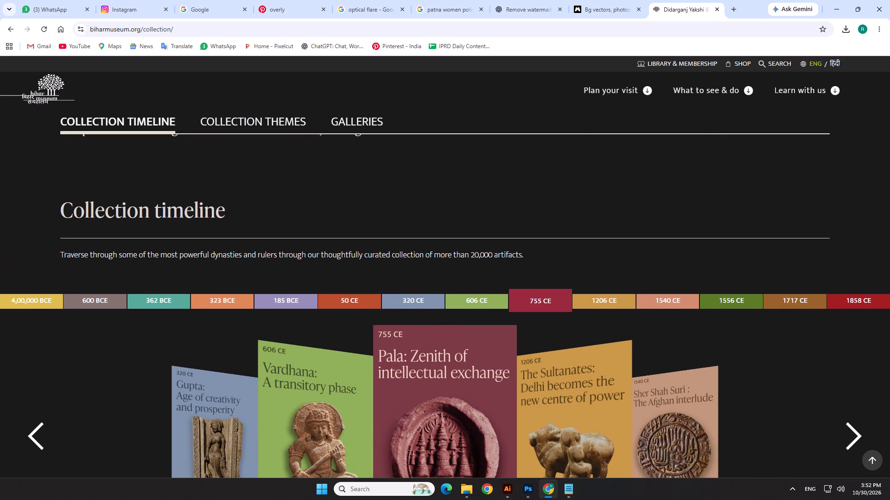
{"action": "left_click", "coordinate": [202, 120]}
{"action": "scroll", "coordinate": [358, 280], "scroll_direction": "down", "scroll_amount": 3}
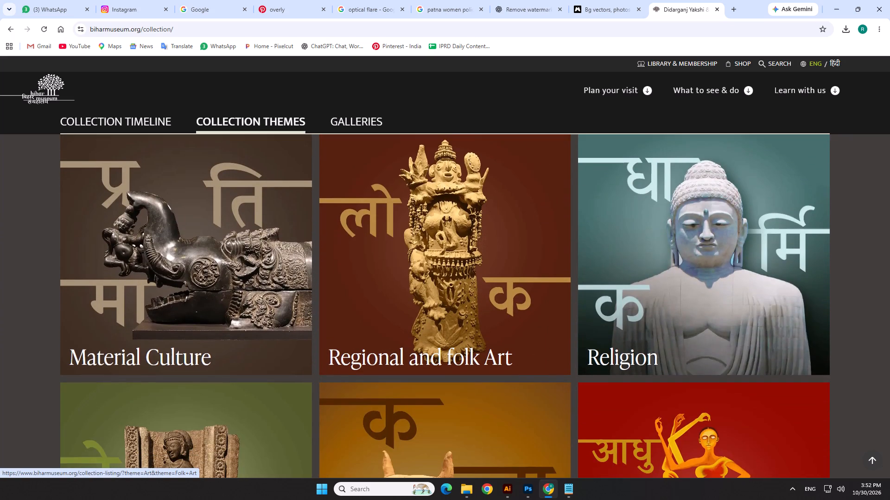
{"action": "scroll", "coordinate": [340, 272], "scroll_direction": "down", "scroll_amount": 9}
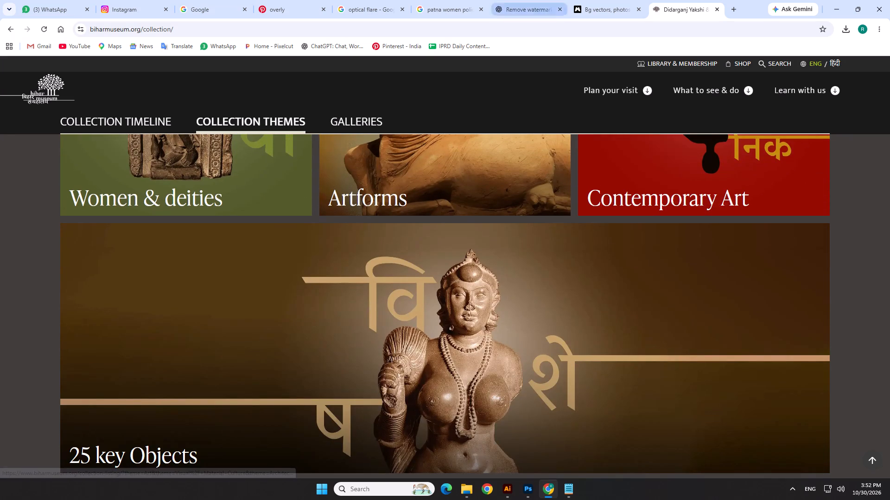
Search Google for "bihar museum" in a new tab.
{"action": "left_click", "coordinate": [735, 7]}
{"action": "left_click", "coordinate": [63, 28]}
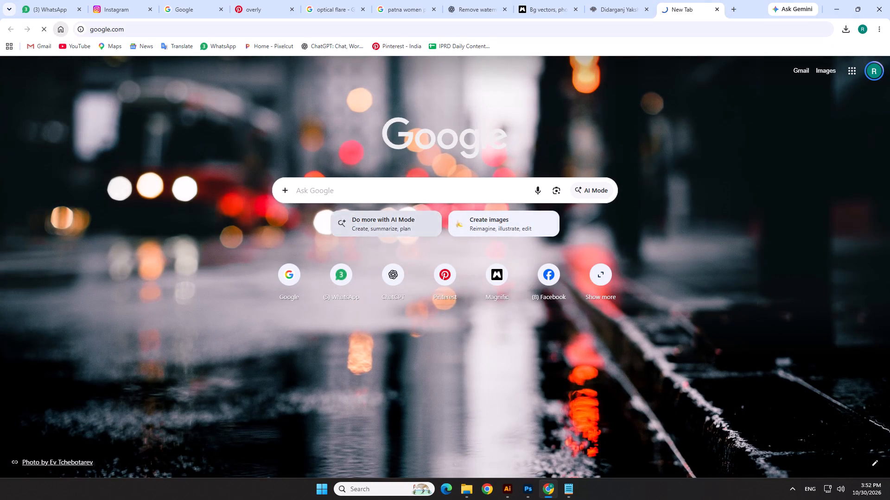
{"action": "left_click", "coordinate": [374, 240]}
{"action": "type", "text": "bihar"}
{"action": "key", "text": "Down"}
{"action": "key", "text": "Return"}
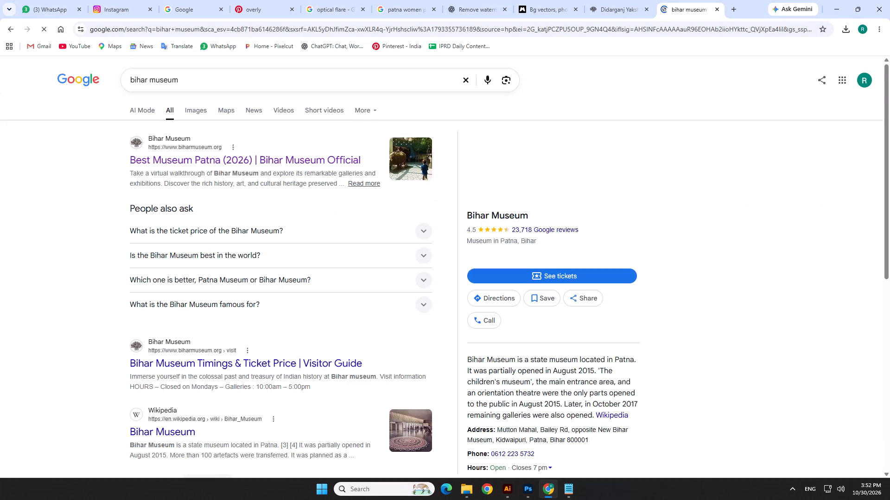
Look through the search results for museum photos, previewing the Architectural Digest India exterior shot and its related images.
{"action": "scroll", "coordinate": [317, 295], "scroll_direction": "down", "scroll_amount": 3}
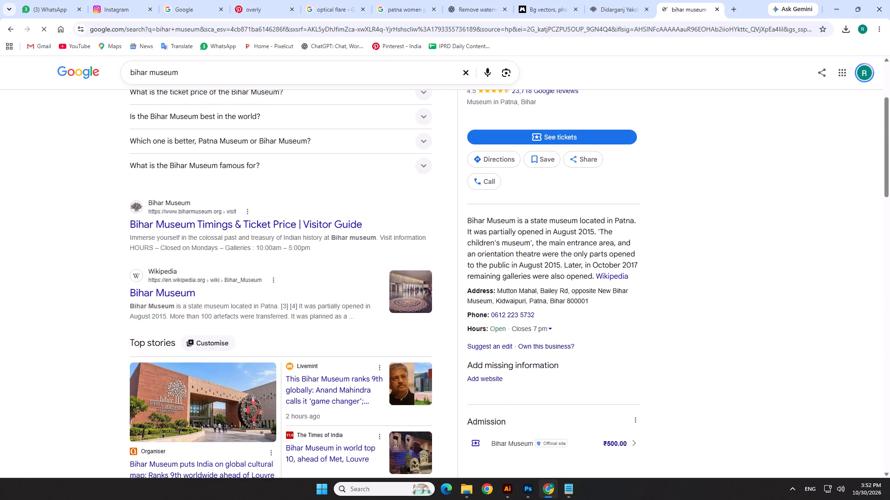
{"action": "scroll", "coordinate": [208, 233], "scroll_direction": "down", "scroll_amount": 10}
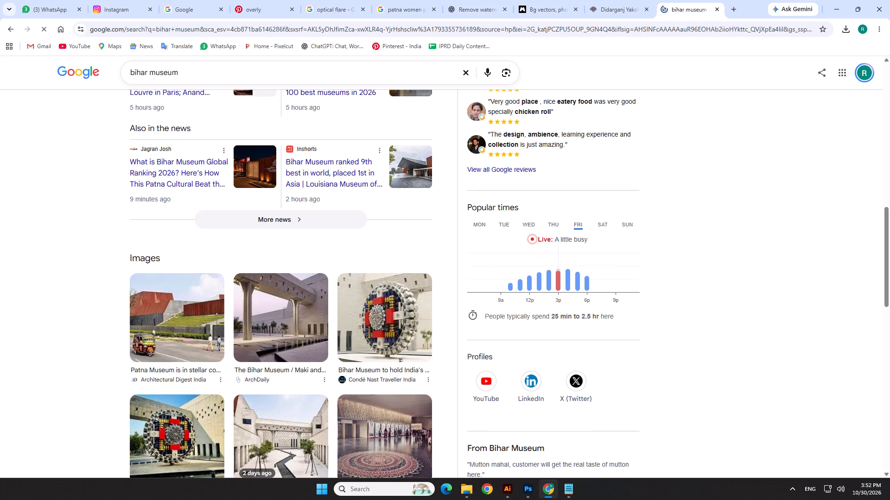
{"action": "left_click", "coordinate": [172, 327]}
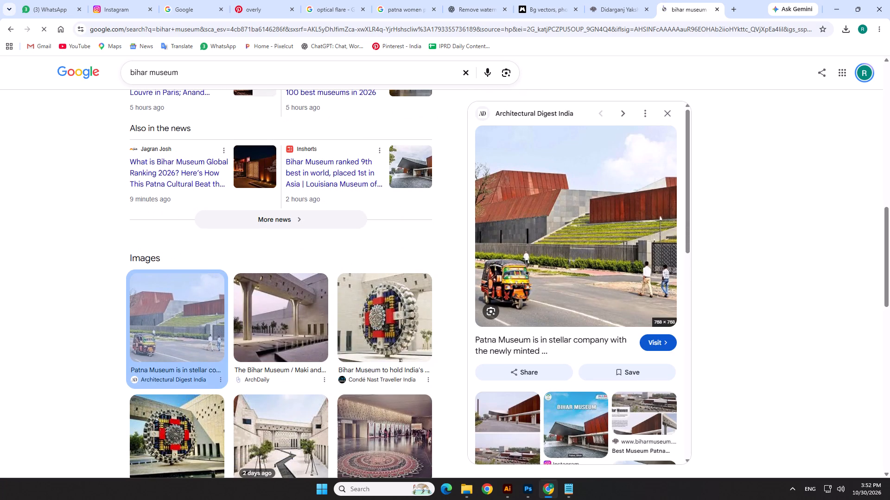
{"action": "scroll", "coordinate": [318, 298], "scroll_direction": "down", "scroll_amount": 4}
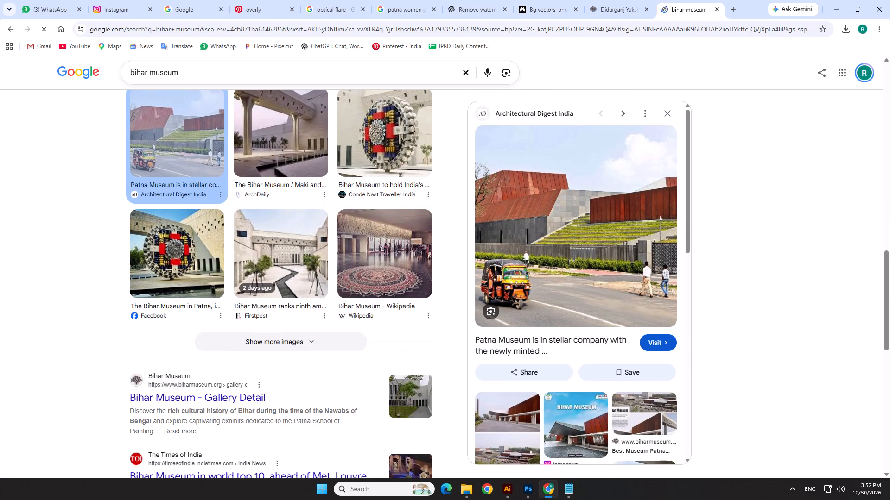
{"action": "scroll", "coordinate": [503, 325], "scroll_direction": "down", "scroll_amount": 7}
{"action": "scroll", "coordinate": [156, 332], "scroll_direction": "down", "scroll_amount": 3}
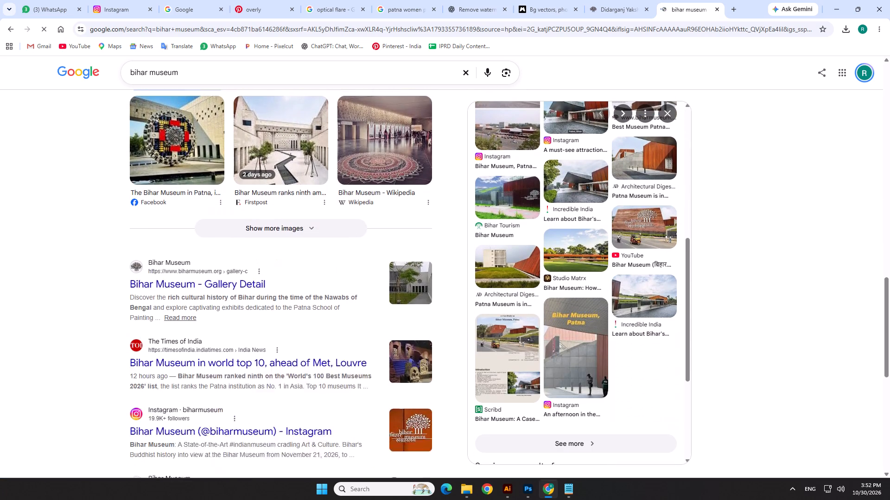
{"action": "scroll", "coordinate": [148, 344], "scroll_direction": "down", "scroll_amount": 11}
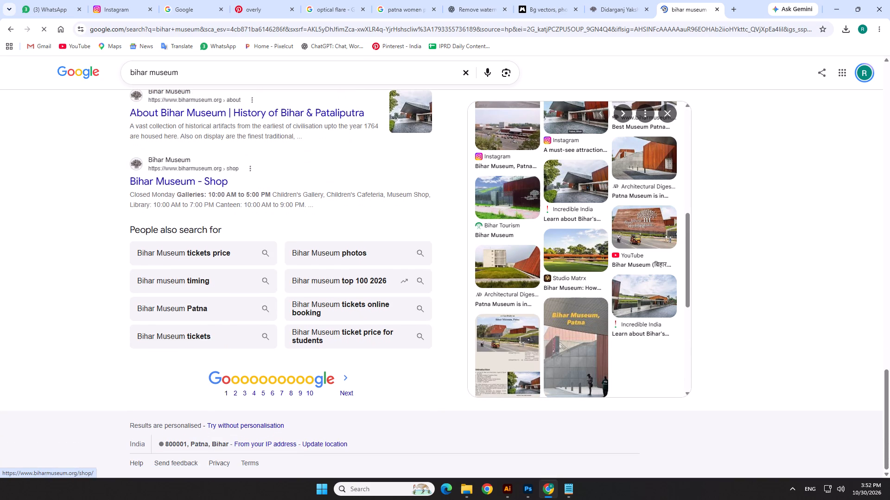
Search for "bihar museum patna" and show the image results.
{"action": "left_click", "coordinate": [189, 72]}
{"action": "key", "text": "space"}
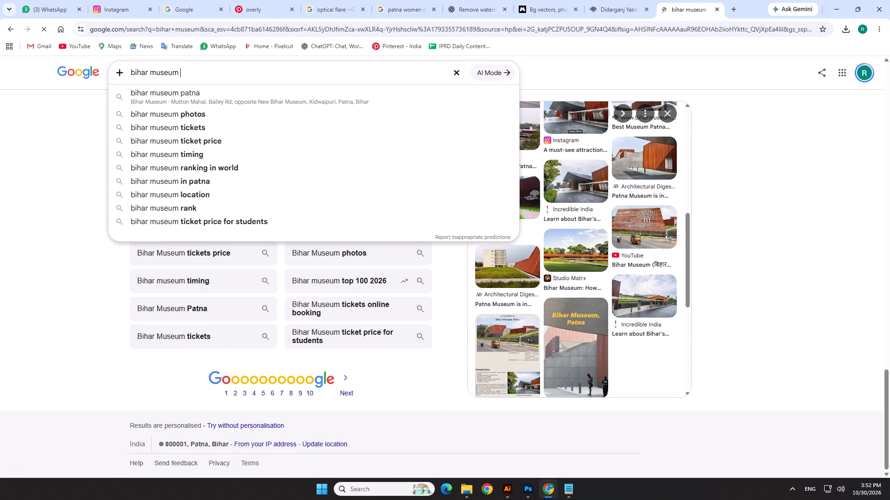
{"action": "left_click", "coordinate": [213, 88]}
{"action": "scroll", "coordinate": [237, 155], "scroll_direction": "up", "scroll_amount": 1}
{"action": "left_click", "coordinate": [194, 107]}
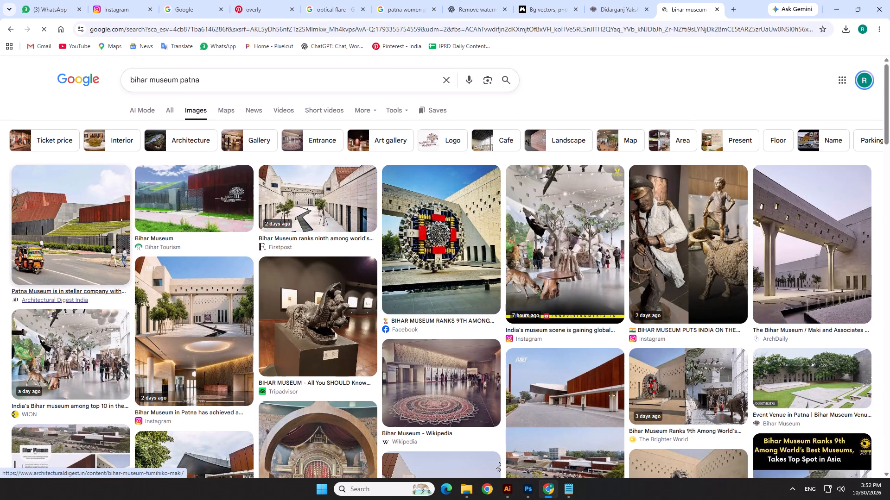
Compare museum exterior photos in the image previews, including those from Bihar Tourism, Superb Collections, Wikipedia and Incredible India.
{"action": "left_click", "coordinate": [225, 200]}
{"action": "scroll", "coordinate": [688, 263], "scroll_direction": "down", "scroll_amount": 1}
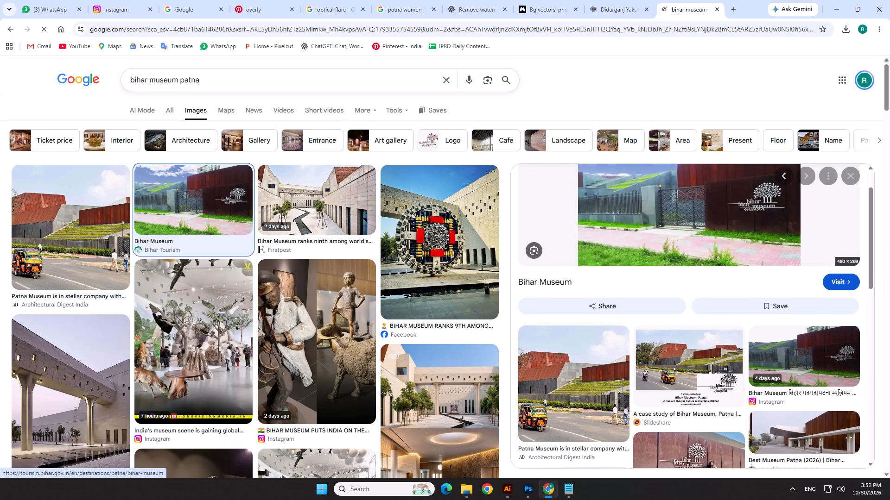
{"action": "scroll", "coordinate": [688, 263], "scroll_direction": "down", "scroll_amount": 2}
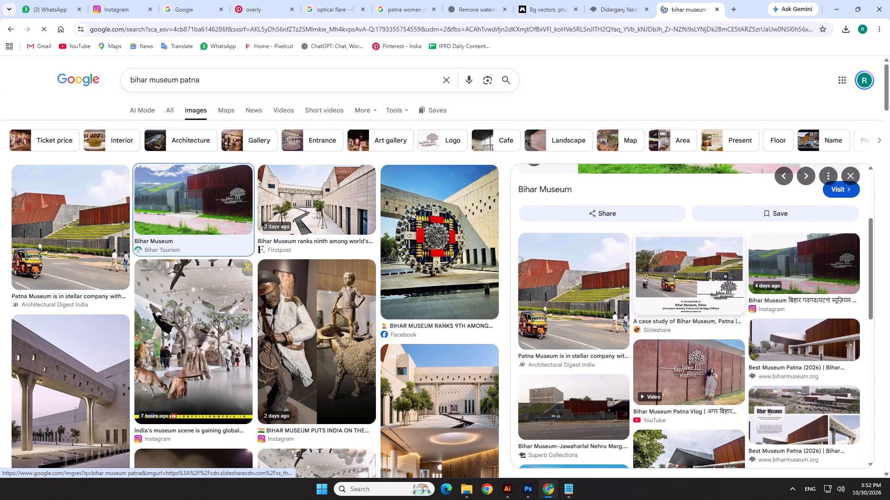
{"action": "scroll", "coordinate": [496, 286], "scroll_direction": "down", "scroll_amount": 3}
{"action": "left_click", "coordinate": [592, 338]}
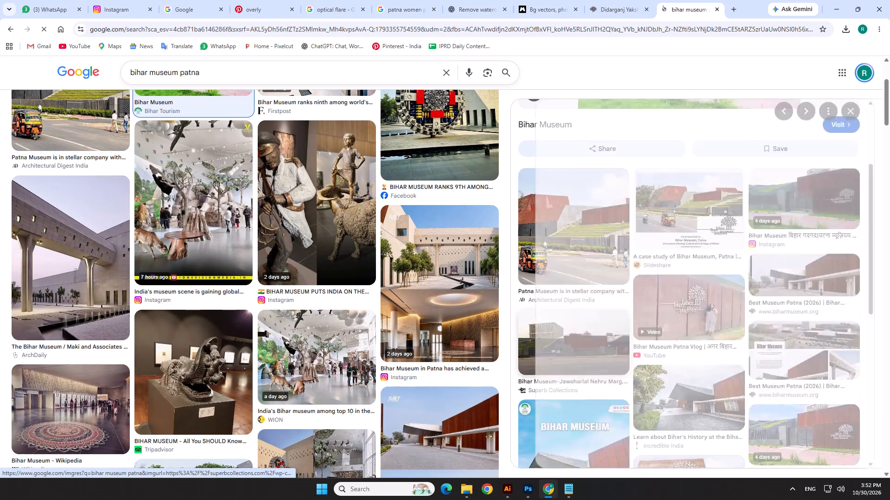
{"action": "scroll", "coordinate": [645, 319], "scroll_direction": "down", "scroll_amount": 7}
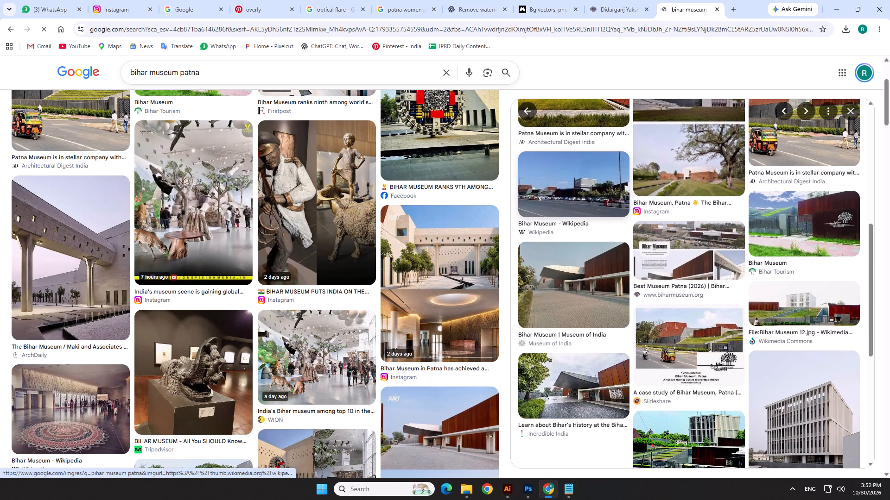
{"action": "left_click", "coordinate": [577, 185]}
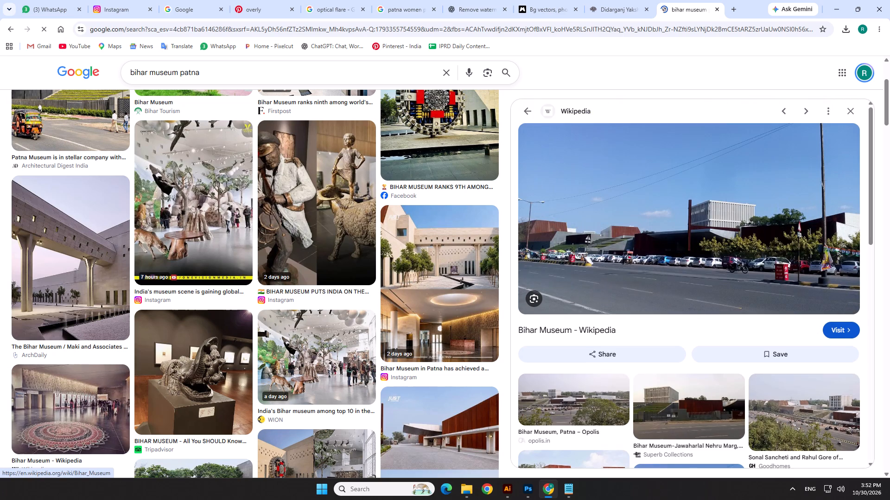
{"action": "left_click", "coordinate": [526, 110]}
{"action": "scroll", "coordinate": [558, 294], "scroll_direction": "down", "scroll_amount": 1}
{"action": "left_click", "coordinate": [564, 326]}
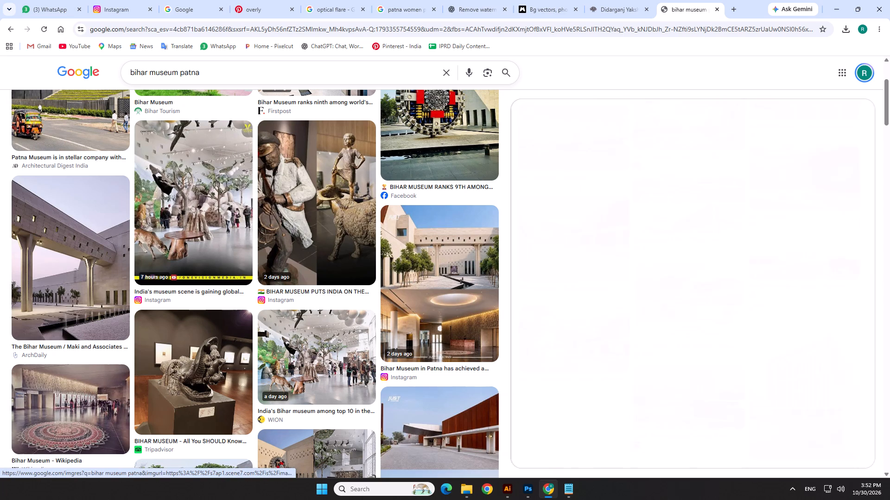
{"action": "scroll", "coordinate": [643, 236], "scroll_direction": "down", "scroll_amount": 3}
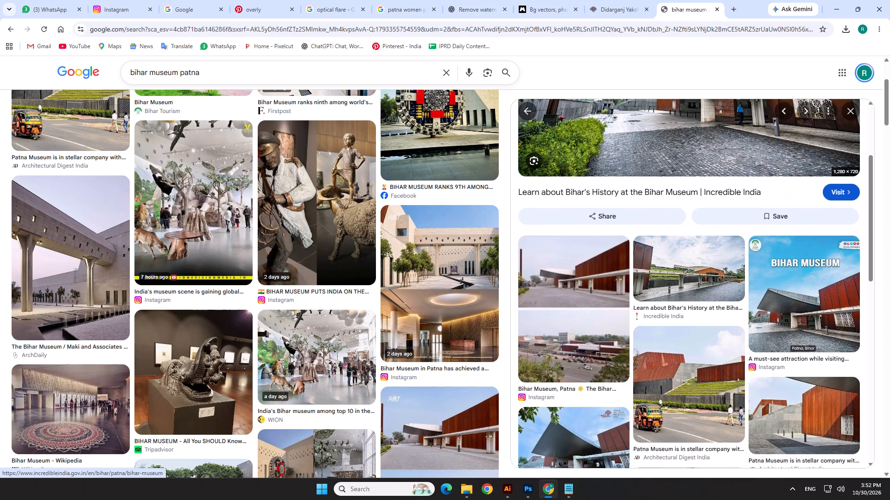
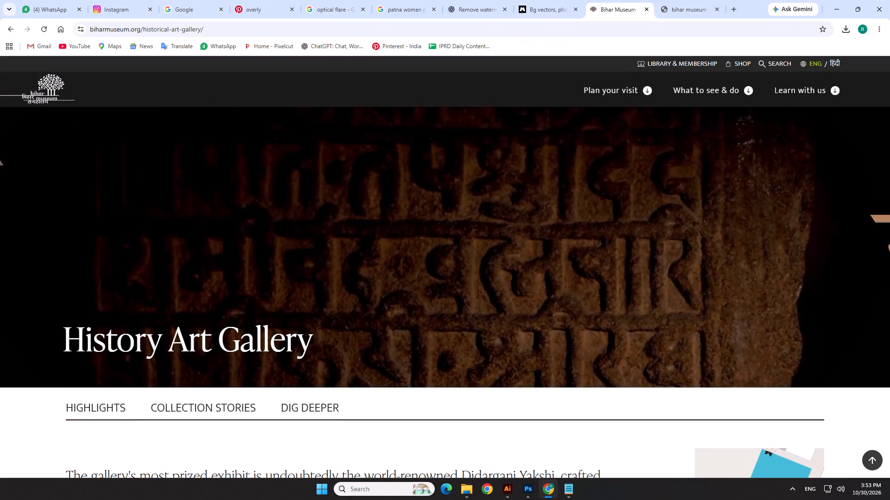
Look through the History Art Gallery page for usable photos, ending by opening the Plan Your Visit page.
{"action": "scroll", "coordinate": [202, 395], "scroll_direction": "down", "scroll_amount": 4}
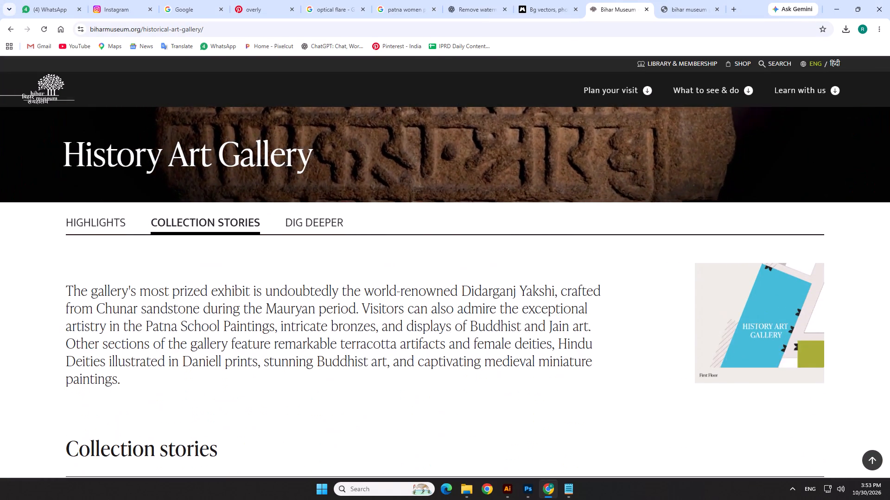
{"action": "scroll", "coordinate": [195, 375], "scroll_direction": "down", "scroll_amount": 6}
{"action": "scroll", "coordinate": [233, 329], "scroll_direction": "down", "scroll_amount": 5}
{"action": "scroll", "coordinate": [337, 333], "scroll_direction": "down", "scroll_amount": 8}
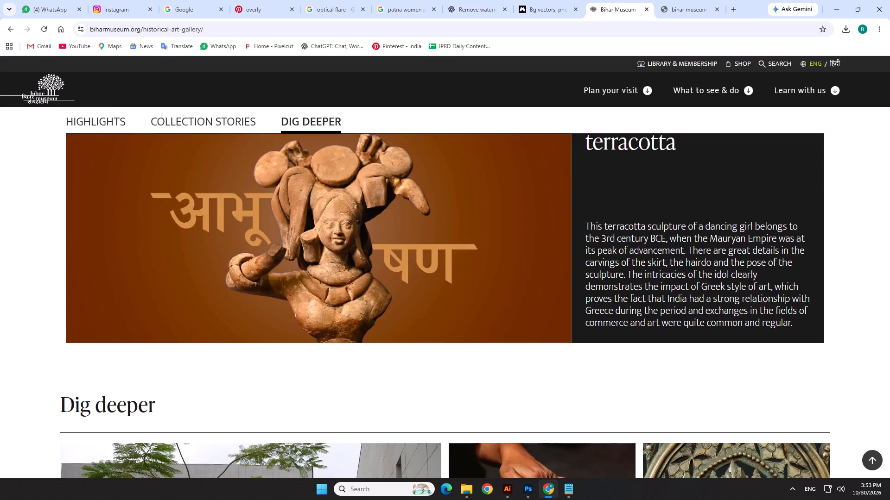
{"action": "scroll", "coordinate": [337, 333], "scroll_direction": "down", "scroll_amount": 10}
{"action": "scroll", "coordinate": [337, 333], "scroll_direction": "up", "scroll_amount": 4}
{"action": "left_click", "coordinate": [260, 336]}
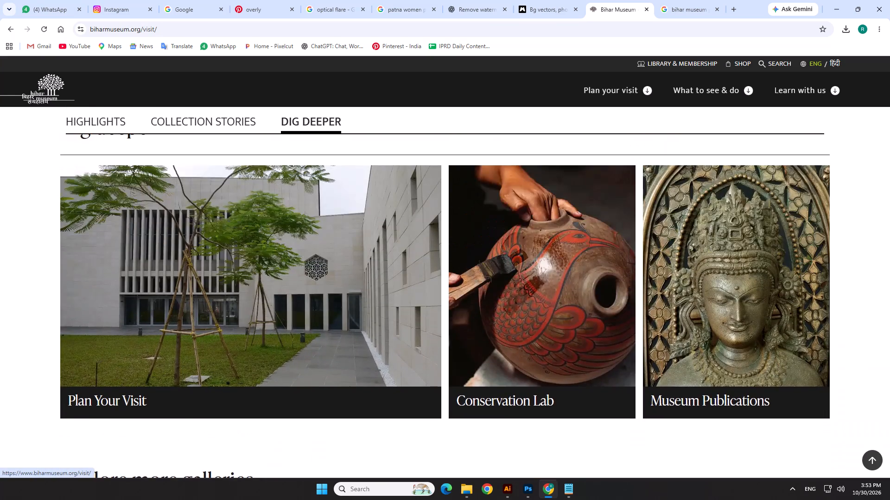
Look through the visit page and open the Orientation Gallery from its galleries section.
{"action": "scroll", "coordinate": [260, 336], "scroll_direction": "down", "scroll_amount": 6}
{"action": "scroll", "coordinate": [260, 336], "scroll_direction": "up", "scroll_amount": 1}
{"action": "scroll", "coordinate": [260, 336], "scroll_direction": "down", "scroll_amount": 15}
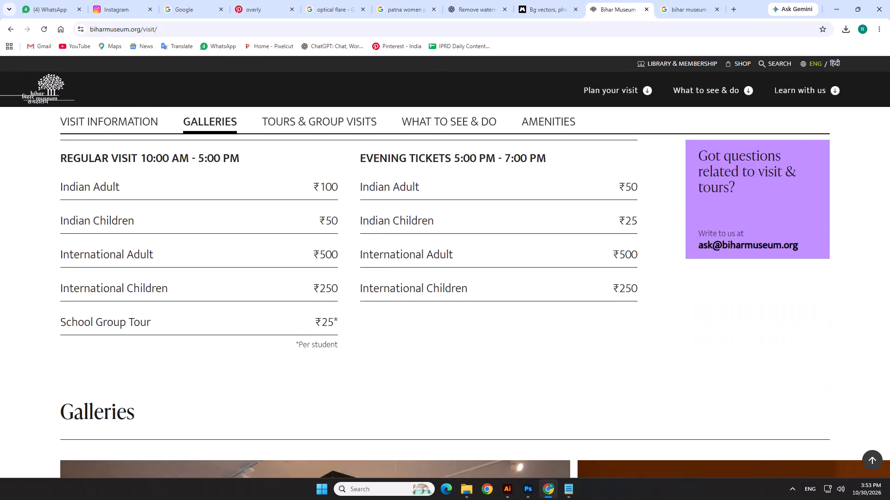
{"action": "scroll", "coordinate": [249, 336], "scroll_direction": "down", "scroll_amount": 4}
{"action": "left_click", "coordinate": [255, 226]}
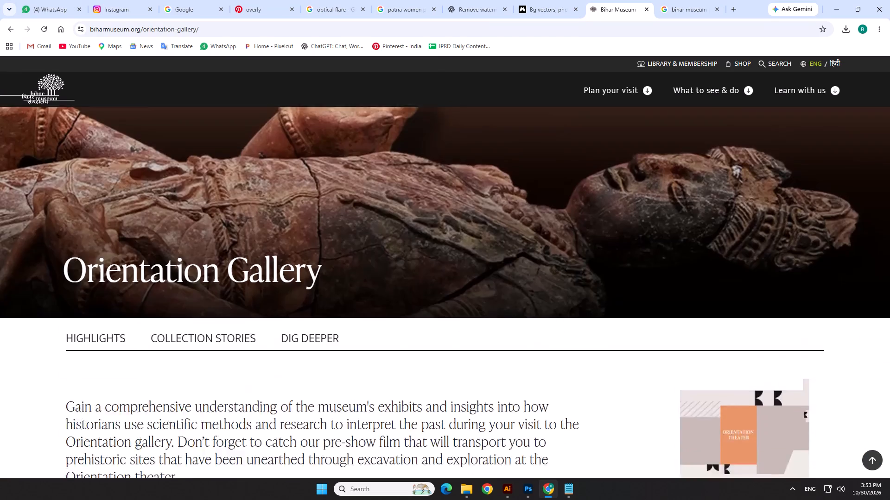
Look through the Orientation Gallery page for museum photos, including the cards for other galleries.
{"action": "scroll", "coordinate": [255, 226], "scroll_direction": "down", "scroll_amount": 17}
{"action": "scroll", "coordinate": [258, 251], "scroll_direction": "down", "scroll_amount": 4}
{"action": "scroll", "coordinate": [297, 269], "scroll_direction": "down", "scroll_amount": 6}
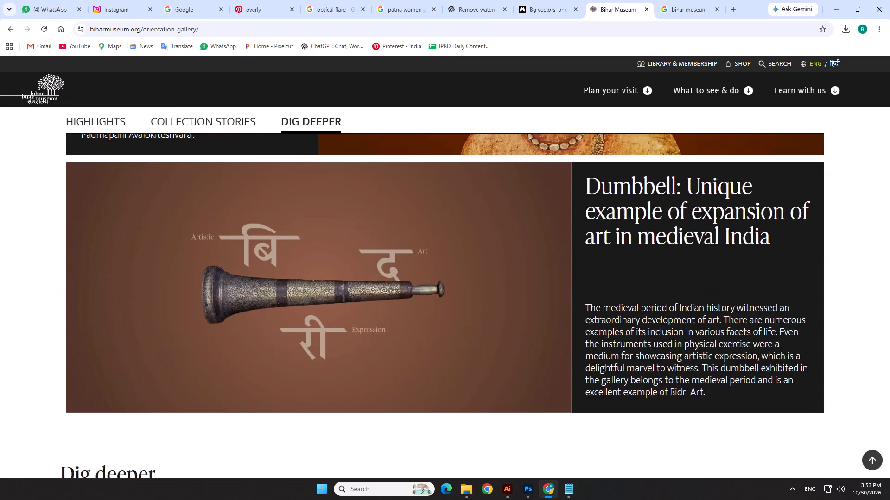
{"action": "scroll", "coordinate": [297, 269], "scroll_direction": "down", "scroll_amount": 3}
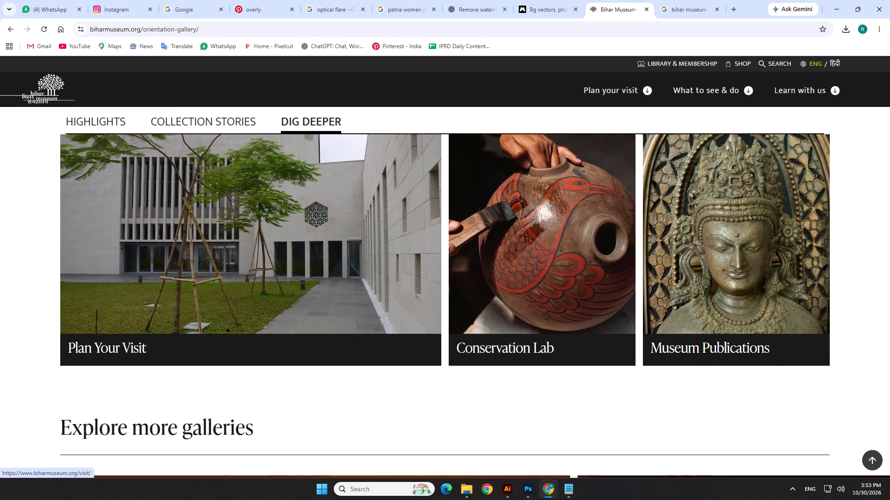
{"action": "scroll", "coordinate": [240, 284], "scroll_direction": "up", "scroll_amount": 6}
{"action": "scroll", "coordinate": [238, 281], "scroll_direction": "down", "scroll_amount": 15}
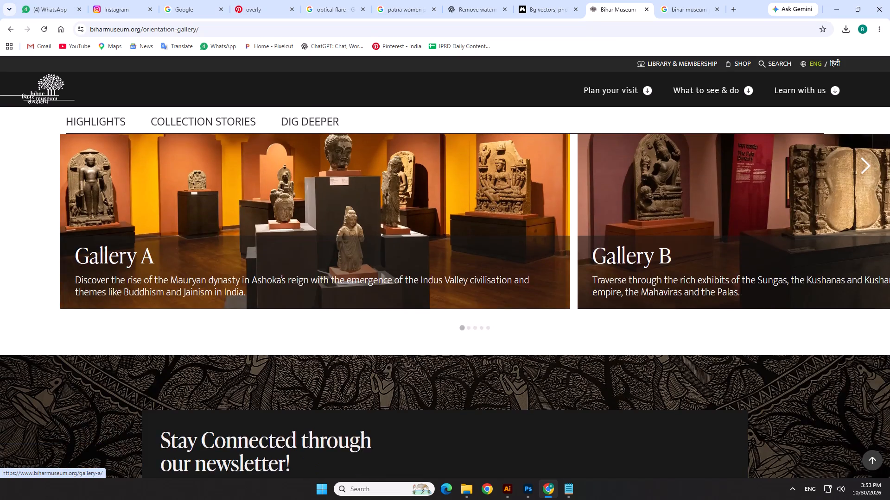
Inspect the page code behind the Gallery A card.
{"action": "scroll", "coordinate": [238, 281], "scroll_direction": "up", "scroll_amount": 3}
{"action": "right_click", "coordinate": [306, 291]}
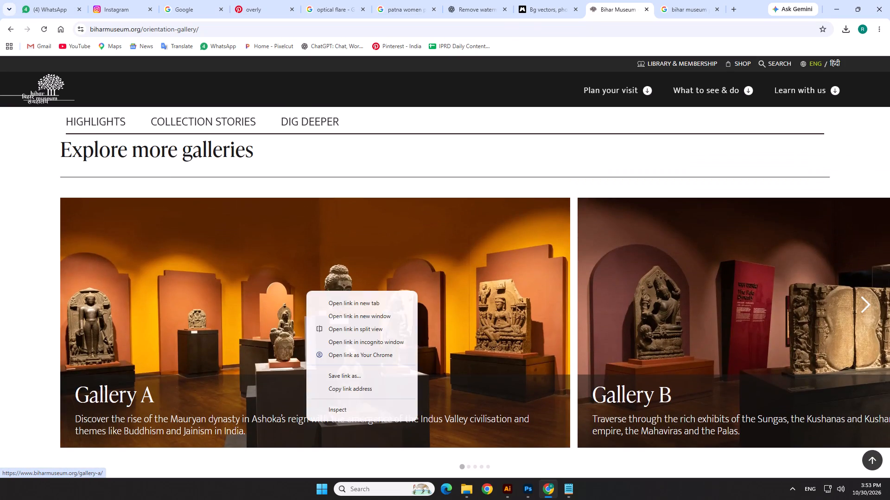
{"action": "left_click", "coordinate": [332, 411]}
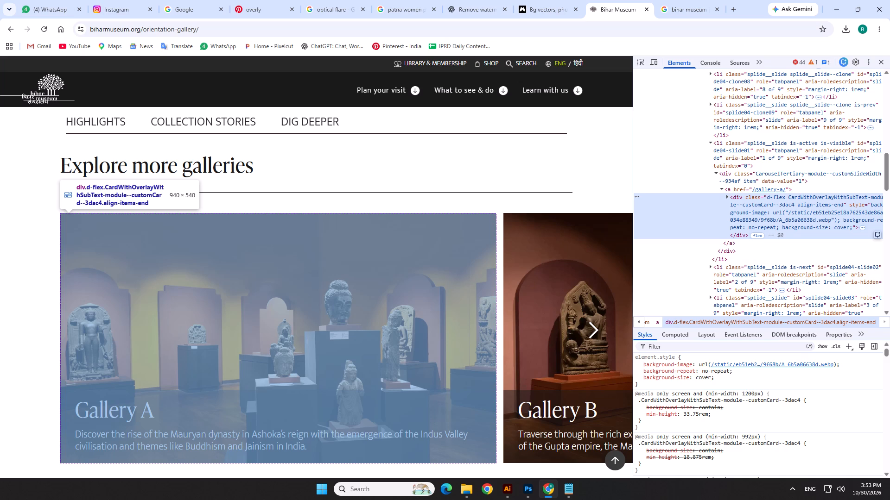
Open the Gallery A page, look through its photos and close the code inspector.
{"action": "left_click", "coordinate": [357, 284]}
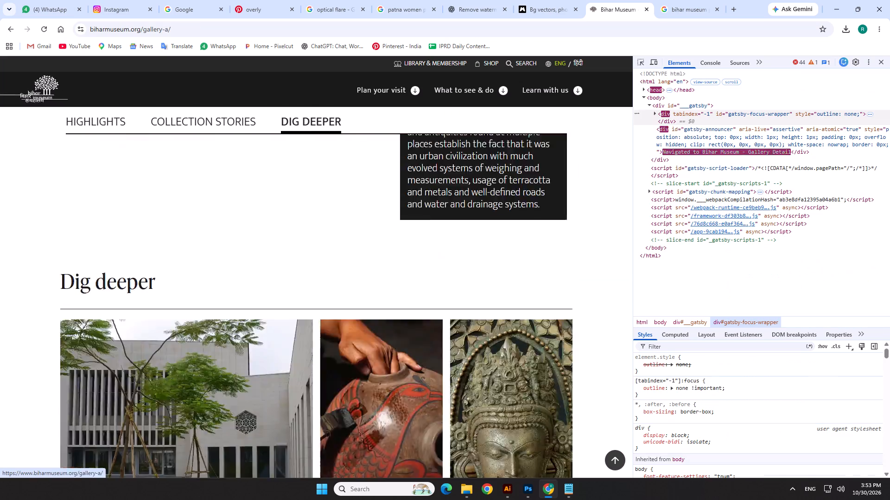
{"action": "scroll", "coordinate": [350, 271], "scroll_direction": "down", "scroll_amount": 19}
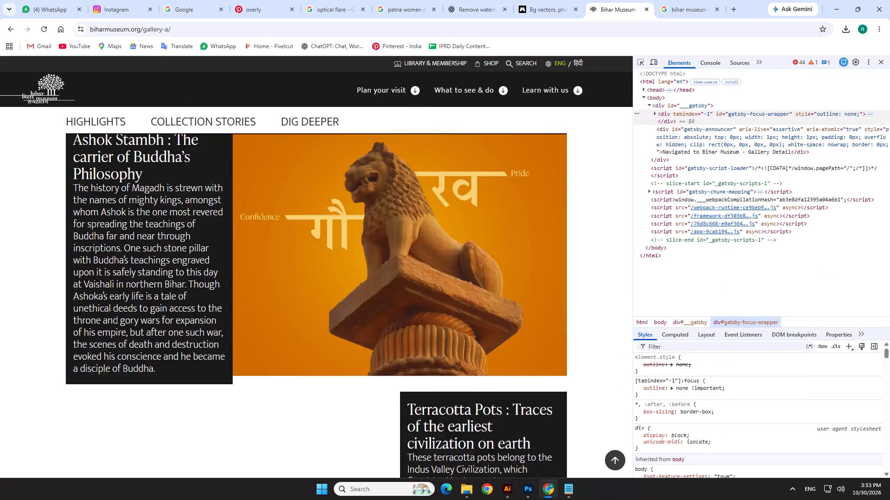
{"action": "scroll", "coordinate": [280, 251], "scroll_direction": "down", "scroll_amount": 6}
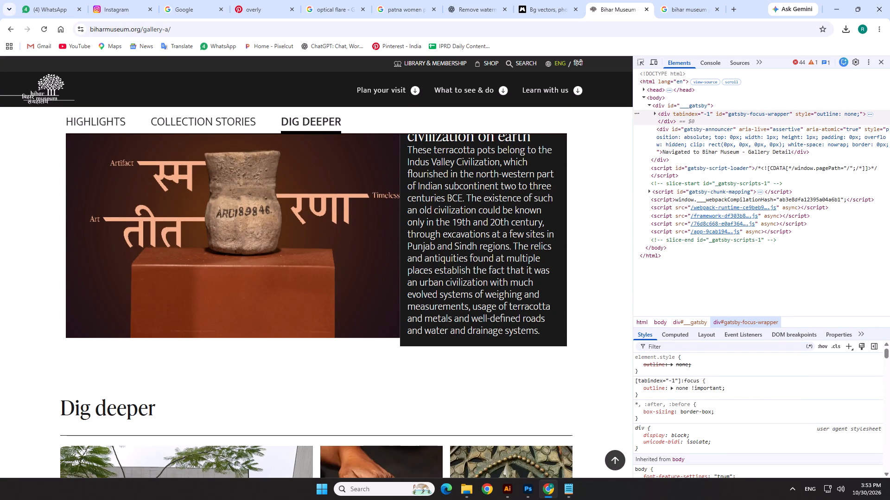
{"action": "scroll", "coordinate": [343, 240], "scroll_direction": "down", "scroll_amount": 13}
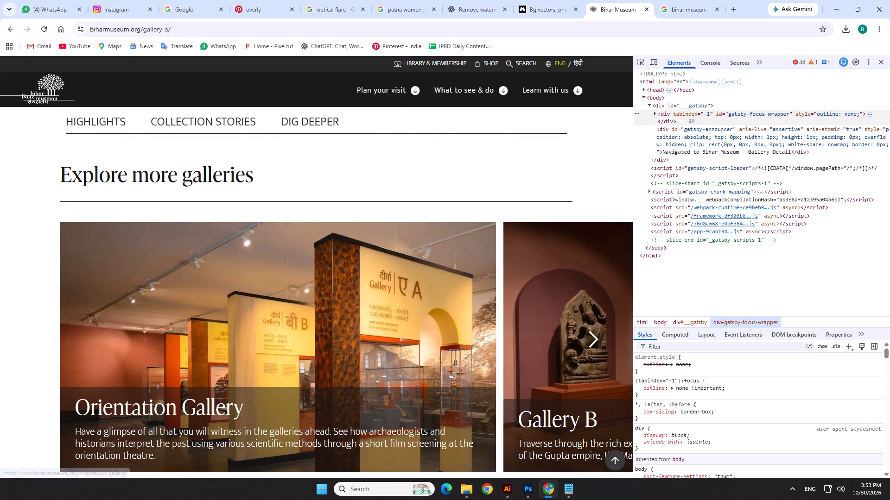
{"action": "scroll", "coordinate": [313, 268], "scroll_direction": "down", "scroll_amount": 2}
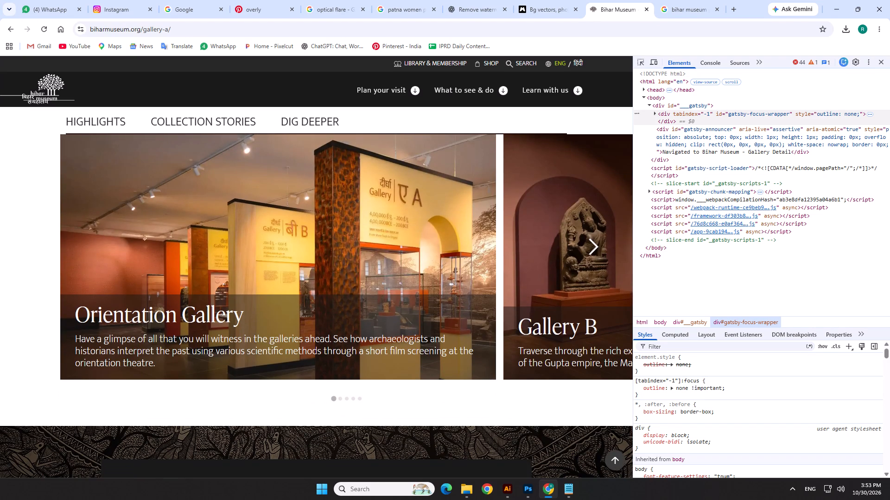
{"action": "left_click", "coordinate": [880, 68]}
{"action": "left_click", "coordinate": [883, 64]}
Go to the museum's Collection page galleries and open the Orientation Gallery.
{"action": "scroll", "coordinate": [369, 352], "scroll_direction": "down", "scroll_amount": 11}
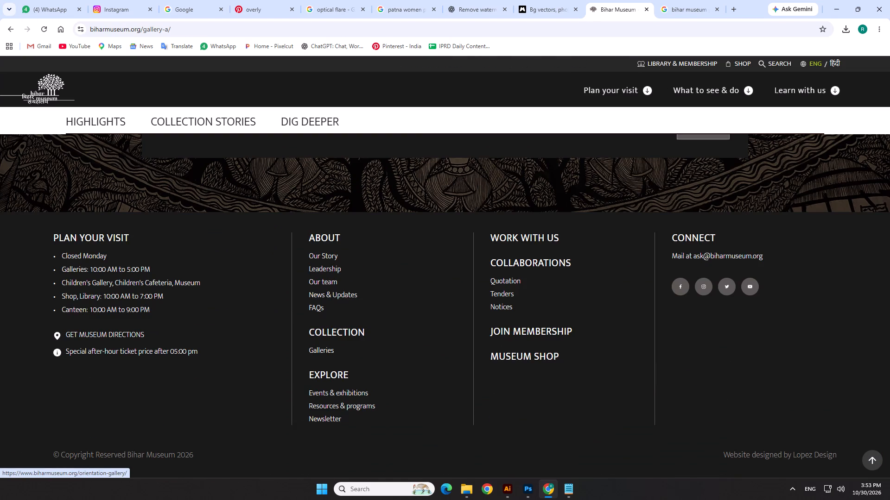
{"action": "left_click", "coordinate": [327, 350]}
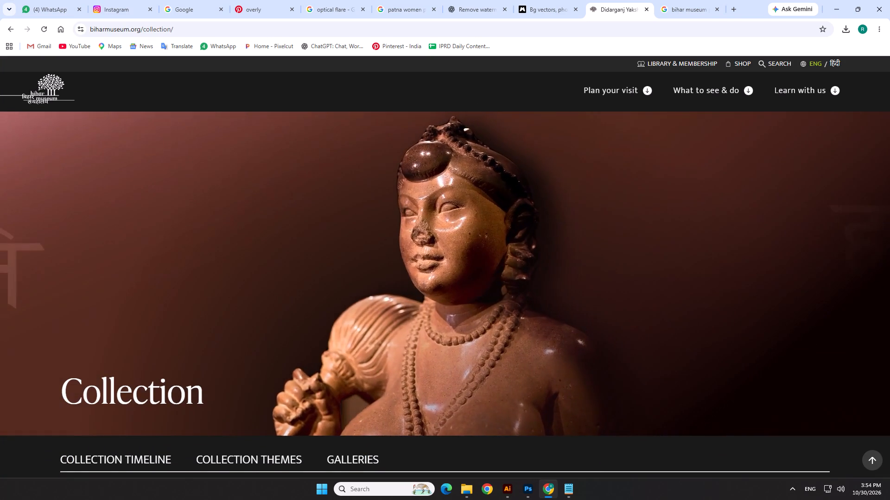
{"action": "left_click", "coordinate": [334, 458]}
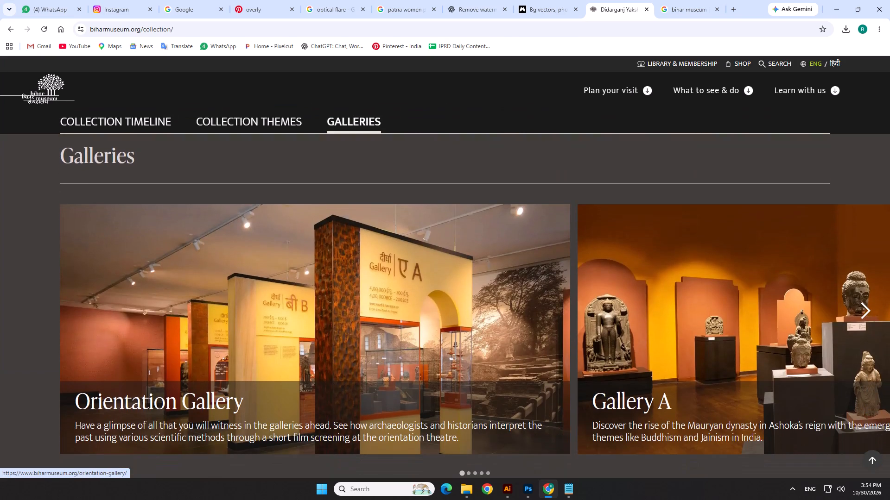
{"action": "left_click_drag", "start_coordinate": [346, 310], "coordinate": [458, 371]}
{"action": "left_click_drag", "start_coordinate": [238, 296], "coordinate": [311, 374]}
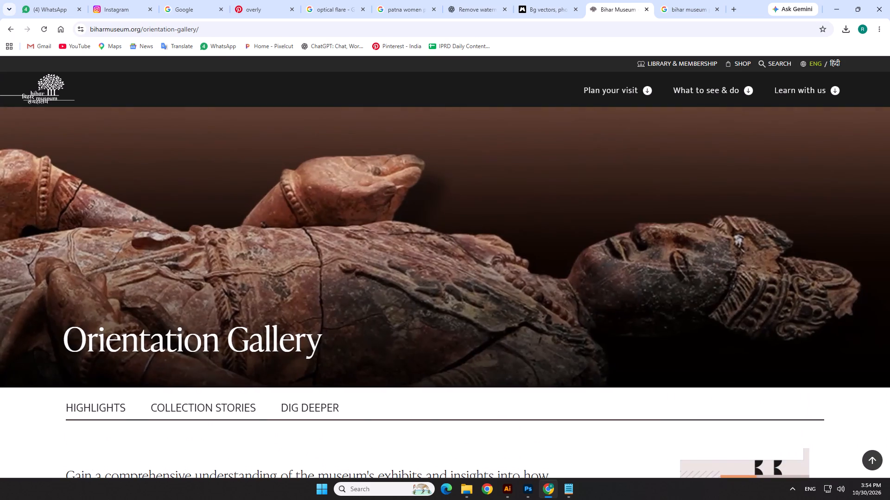
Open Gallery A in a new tab from the Orientation Gallery page and switch to that tab.
{"action": "scroll", "coordinate": [437, 292], "scroll_direction": "down", "scroll_amount": 20}
{"action": "scroll", "coordinate": [437, 292], "scroll_direction": "down", "scroll_amount": 7}
{"action": "scroll", "coordinate": [353, 316], "scroll_direction": "down", "scroll_amount": 11}
{"action": "right_click", "coordinate": [337, 260]}
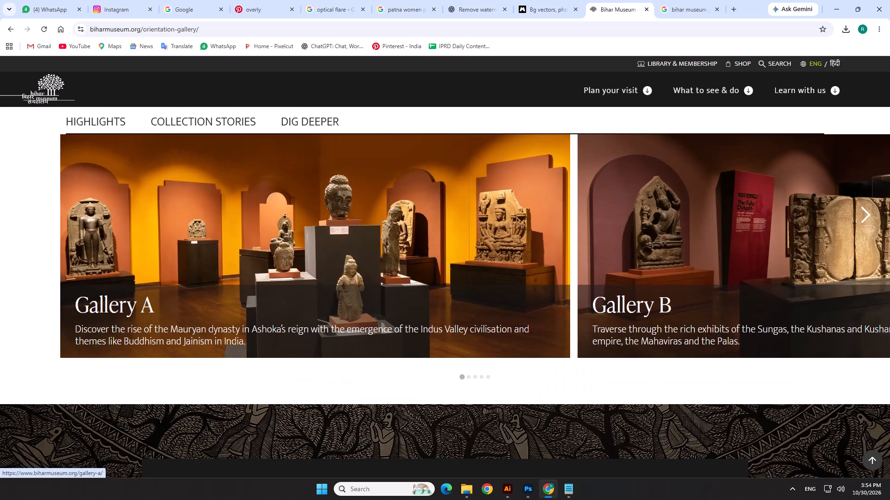
{"action": "left_click", "coordinate": [360, 272]}
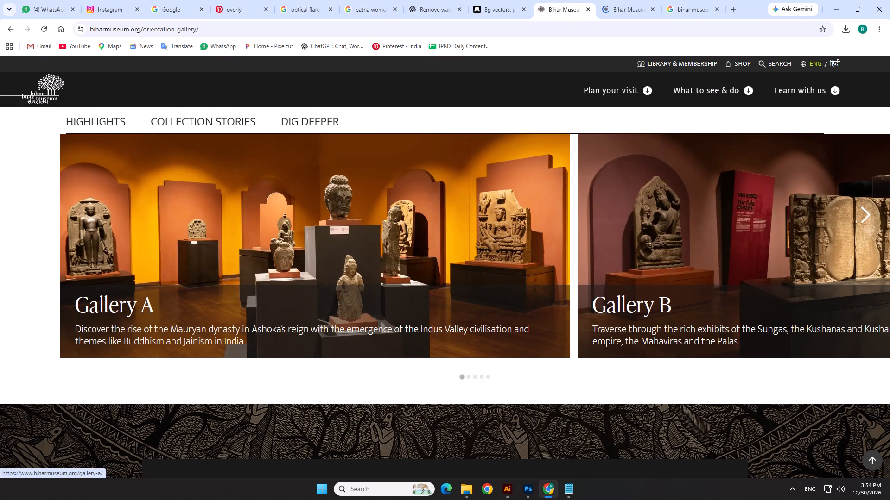
{"action": "left_click", "coordinate": [613, 0]}
Inspect the page code of the Orientation Gallery card under Explore more galleries on the Gallery A page.
{"action": "scroll", "coordinate": [421, 238], "scroll_direction": "down", "scroll_amount": 5}
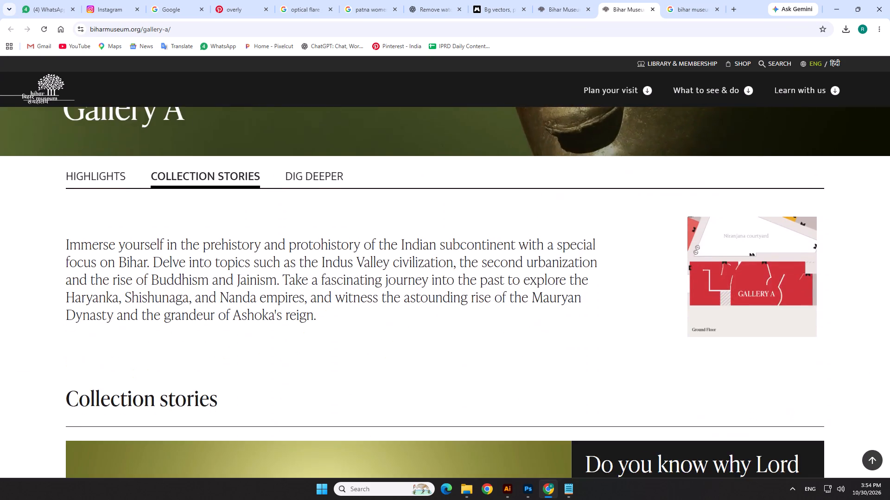
{"action": "scroll", "coordinate": [421, 238], "scroll_direction": "down", "scroll_amount": 5}
{"action": "scroll", "coordinate": [421, 238], "scroll_direction": "down", "scroll_amount": 20}
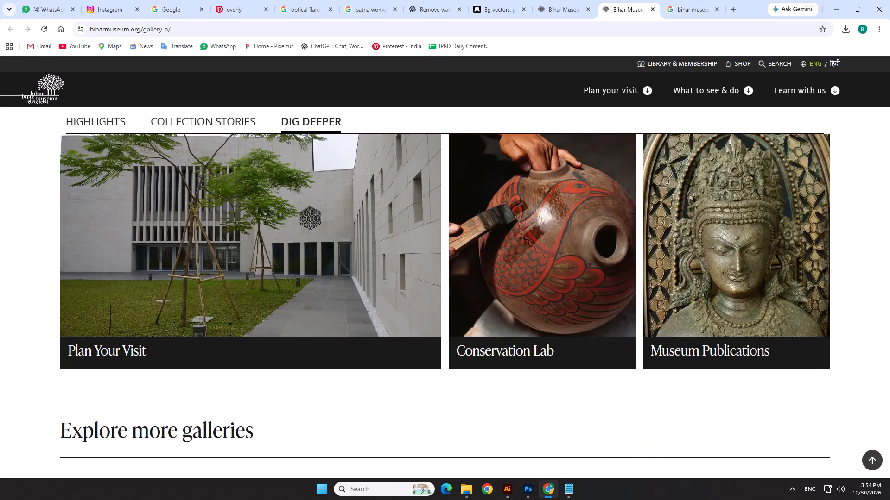
{"action": "scroll", "coordinate": [421, 238], "scroll_direction": "down", "scroll_amount": 7}
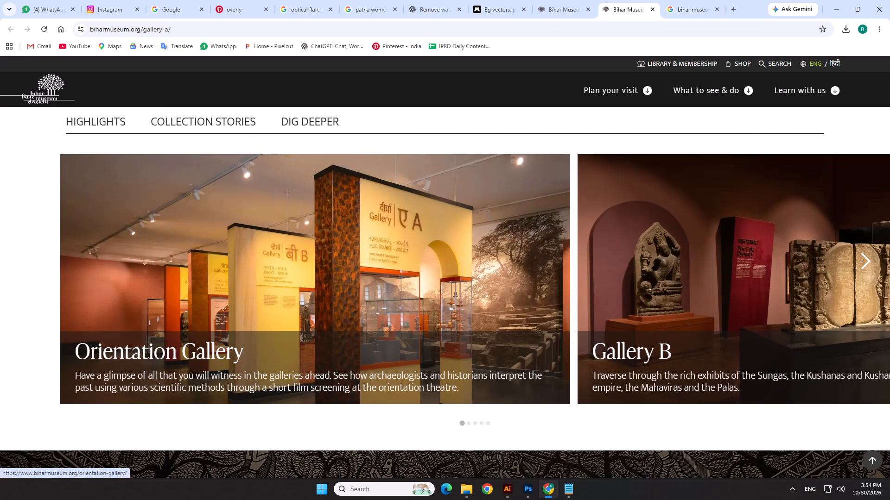
{"action": "right_click", "coordinate": [405, 248]}
{"action": "left_click", "coordinate": [439, 363]}
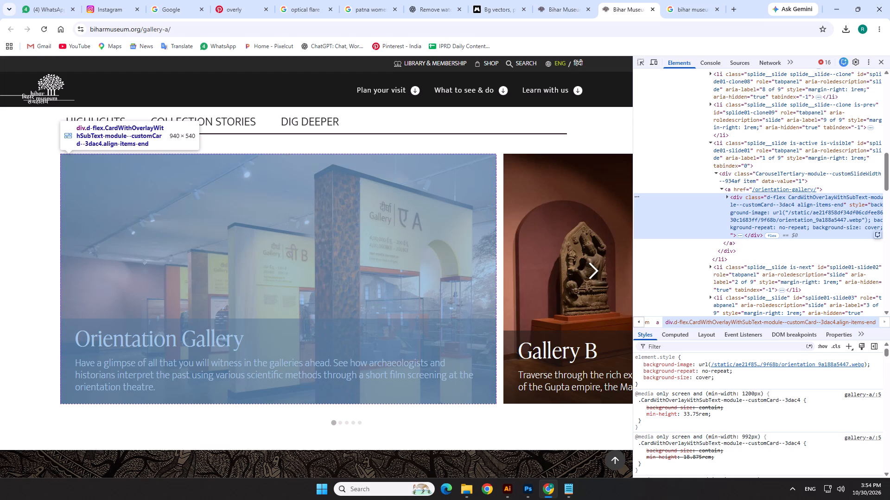
Copy the background-image url text of orientation_9a188a5447.webp from the Orientation Gallery card's style code.
{"action": "double_click", "coordinate": [773, 219]}
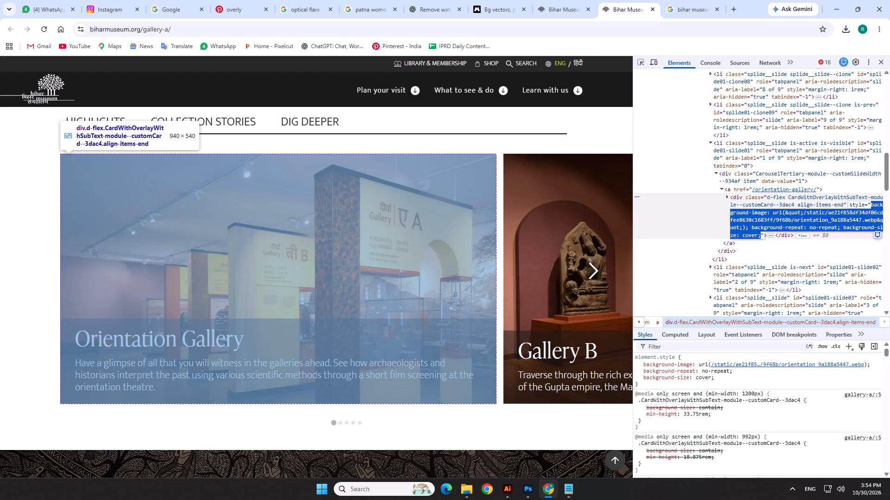
{"action": "left_click", "coordinate": [753, 212]}
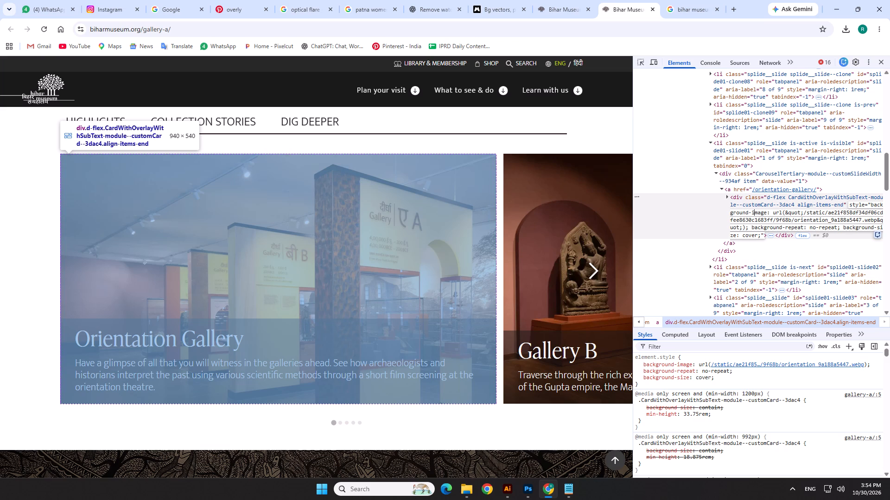
{"action": "left_click_drag", "start_coordinate": [774, 212], "coordinate": [744, 232]}
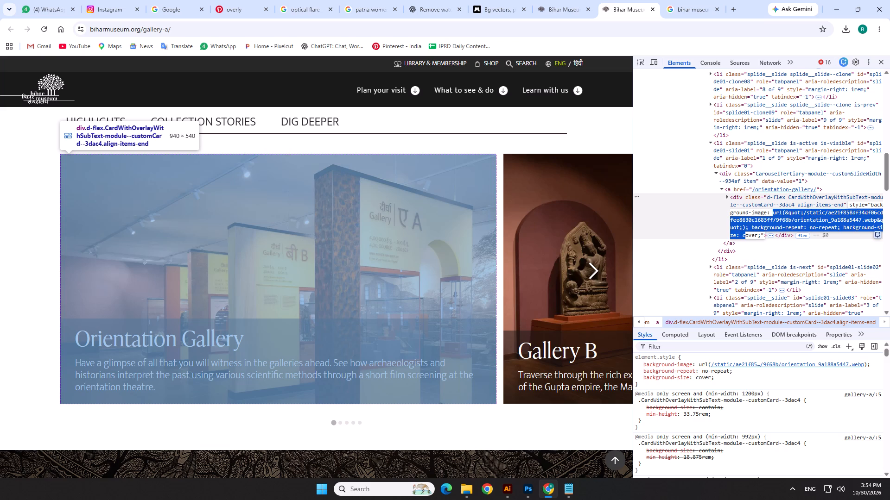
{"action": "left_click_drag", "start_coordinate": [744, 232], "coordinate": [743, 228]}
{"action": "key", "text": "ctrl+c"}
{"action": "key", "text": "ctrl+c"}
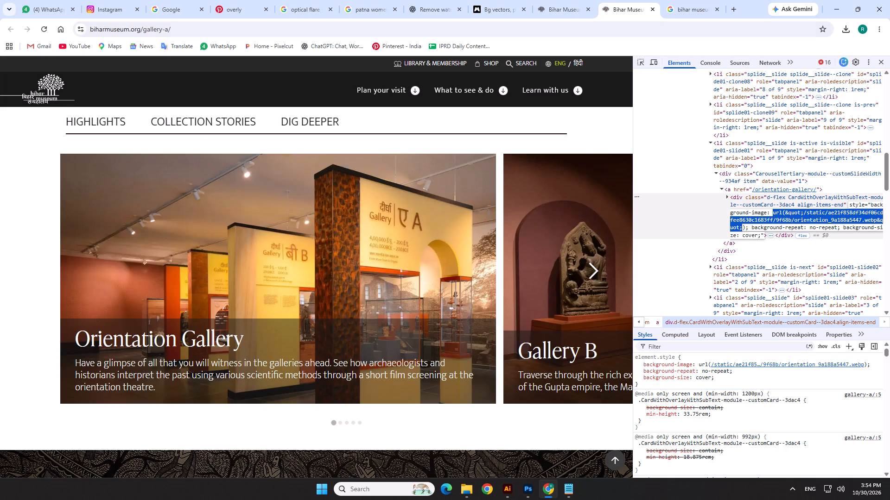
Try to load the copied image path in a new browser tab.
{"action": "left_click", "coordinate": [734, 11]}
{"action": "left_click", "coordinate": [709, 33]}
{"action": "key", "text": "ctrl+v"}
{"action": "key", "text": "Return"}
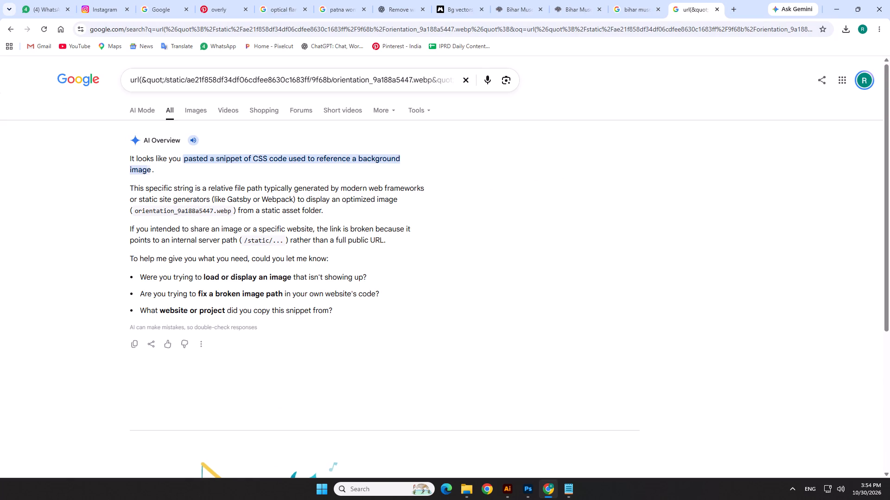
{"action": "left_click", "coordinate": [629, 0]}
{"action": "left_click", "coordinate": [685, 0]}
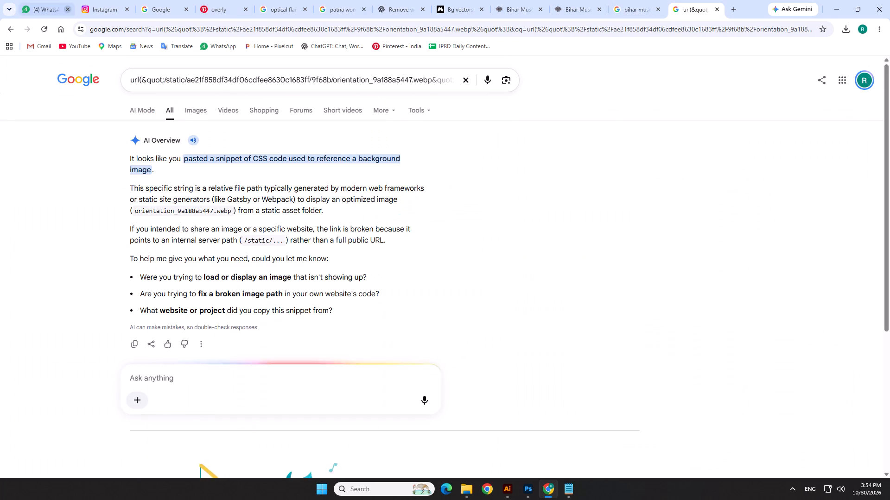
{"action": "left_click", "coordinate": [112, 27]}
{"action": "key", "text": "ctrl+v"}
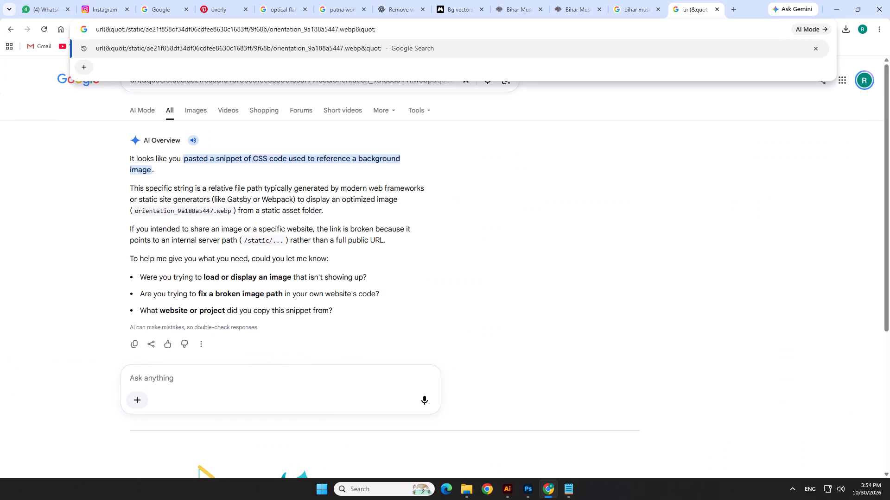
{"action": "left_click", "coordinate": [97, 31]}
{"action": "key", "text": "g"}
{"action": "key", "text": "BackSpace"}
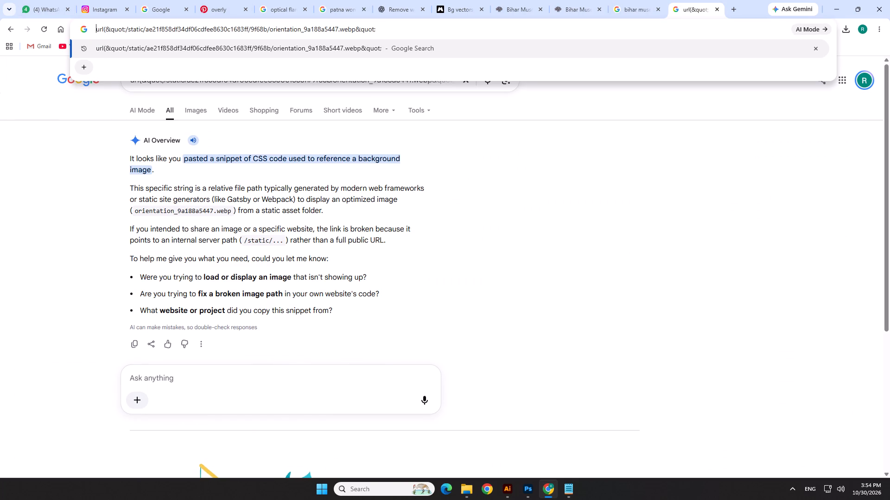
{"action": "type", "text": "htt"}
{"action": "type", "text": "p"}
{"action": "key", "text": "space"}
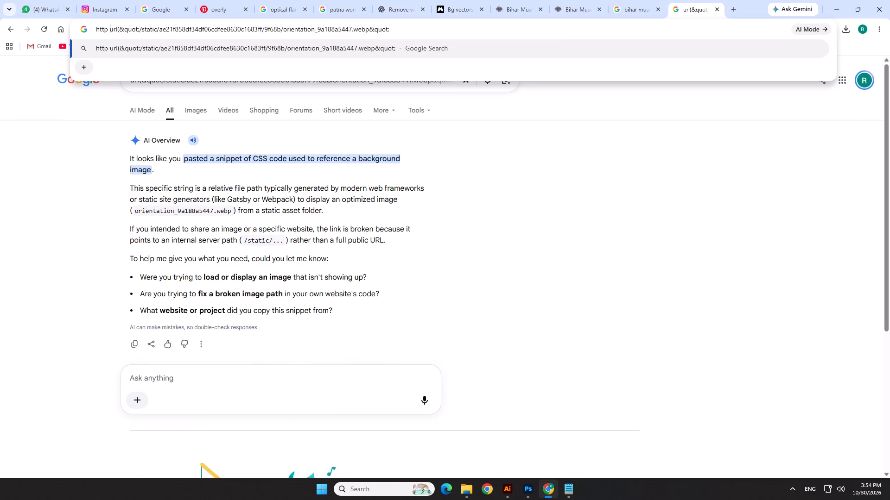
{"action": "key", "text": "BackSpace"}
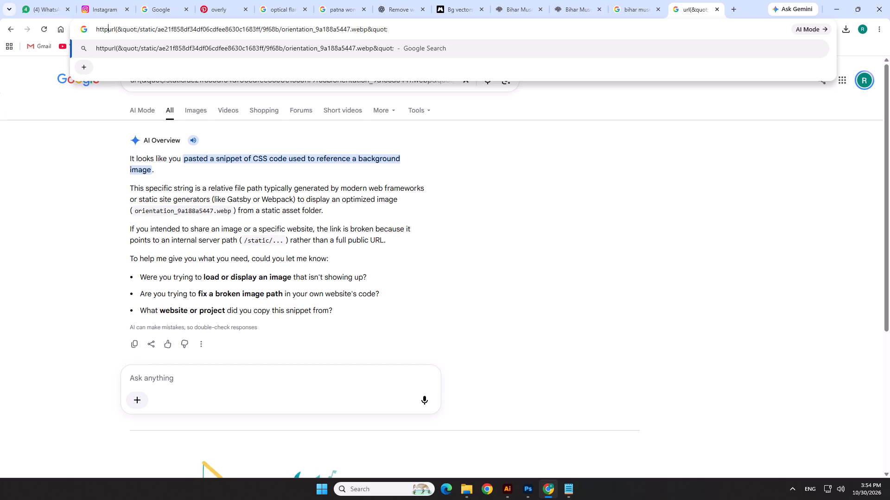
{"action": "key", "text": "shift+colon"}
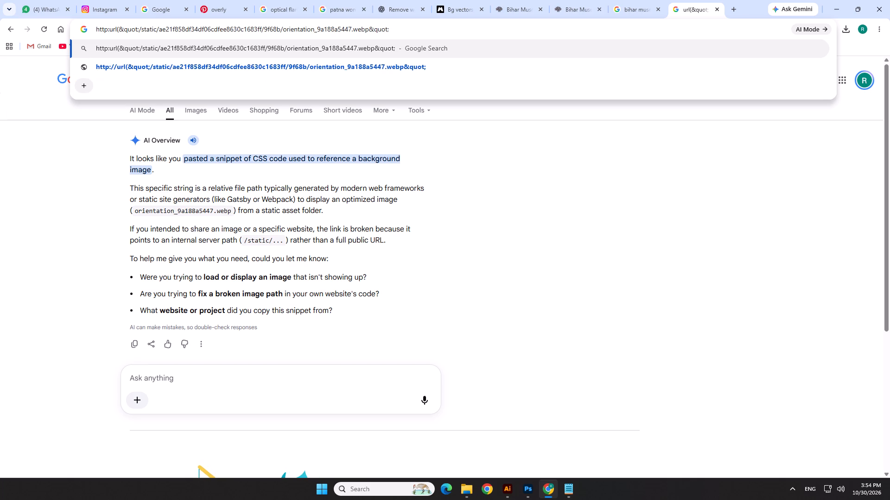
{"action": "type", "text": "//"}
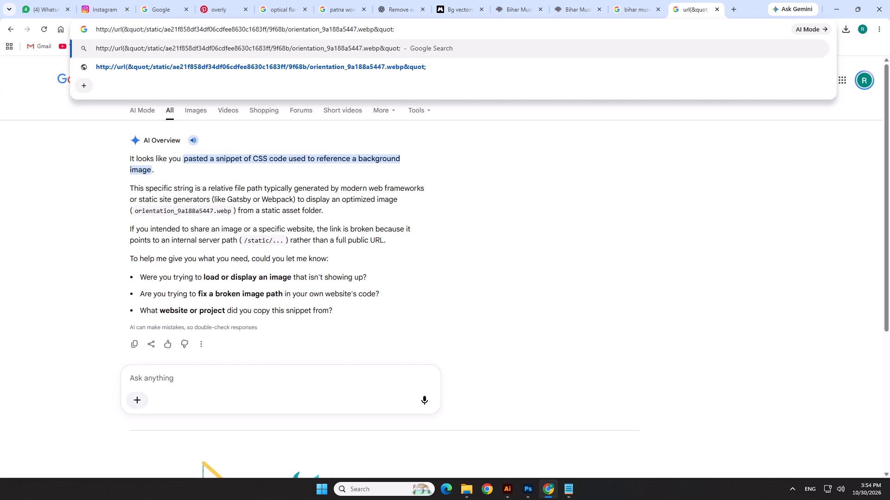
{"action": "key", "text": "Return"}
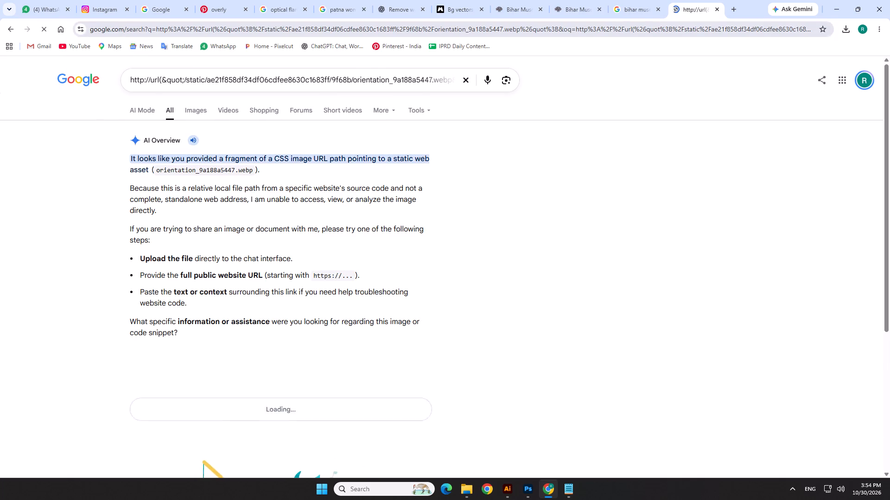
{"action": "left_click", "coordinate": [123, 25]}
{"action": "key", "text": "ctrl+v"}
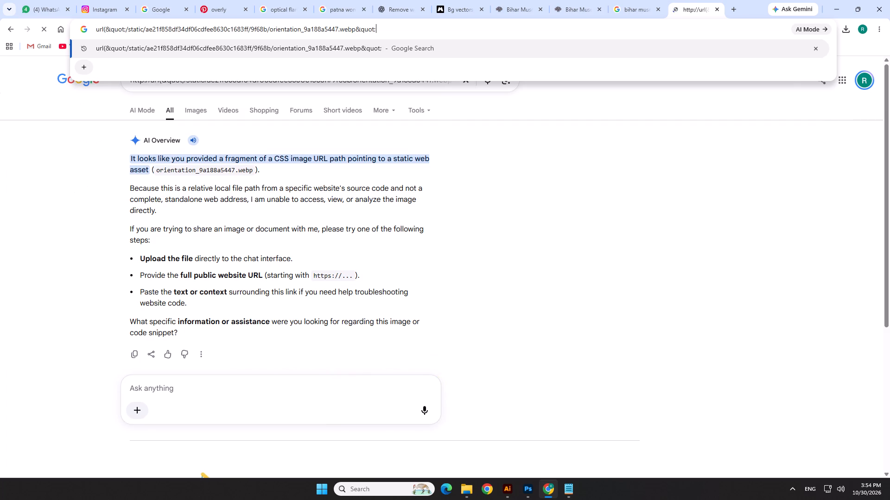
Return to the Gallery A page and open the Orientation Gallery page from its card under Explore more galleries.
{"action": "left_click", "coordinate": [631, 0]}
{"action": "left_click", "coordinate": [553, 0]}
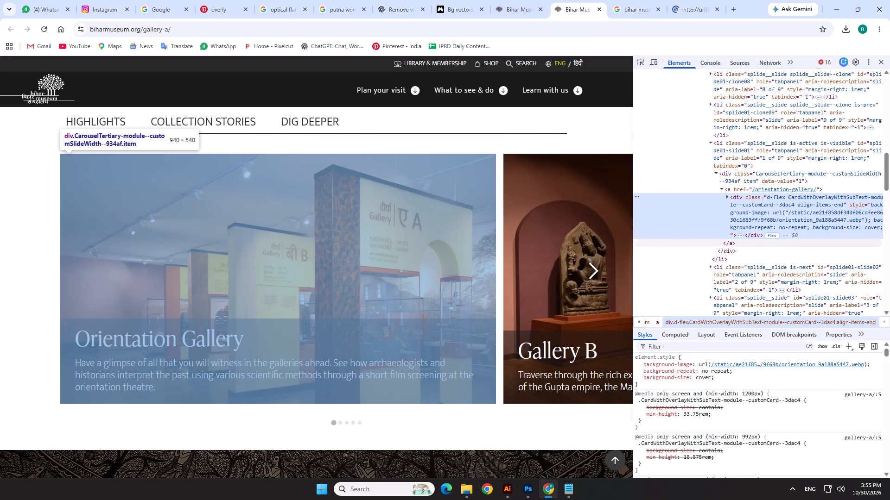
{"action": "left_click", "coordinate": [777, 219]}
{"action": "double_click", "coordinate": [777, 218]}
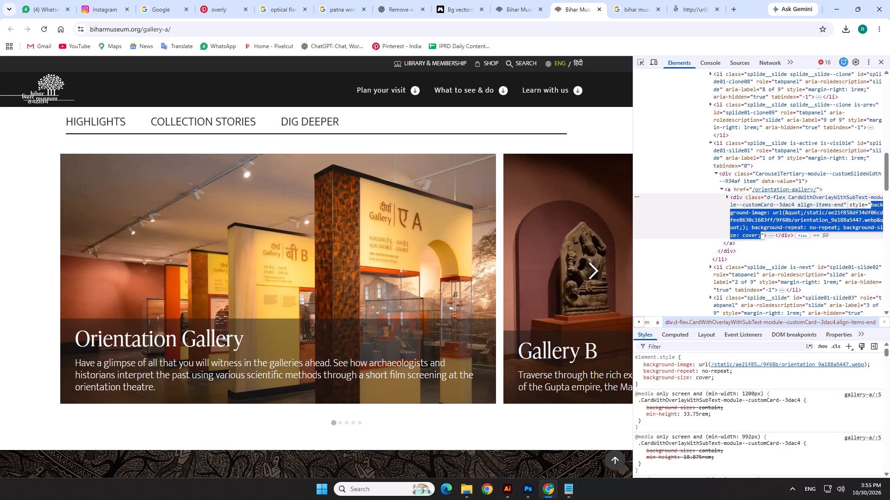
{"action": "left_click", "coordinate": [387, 263]}
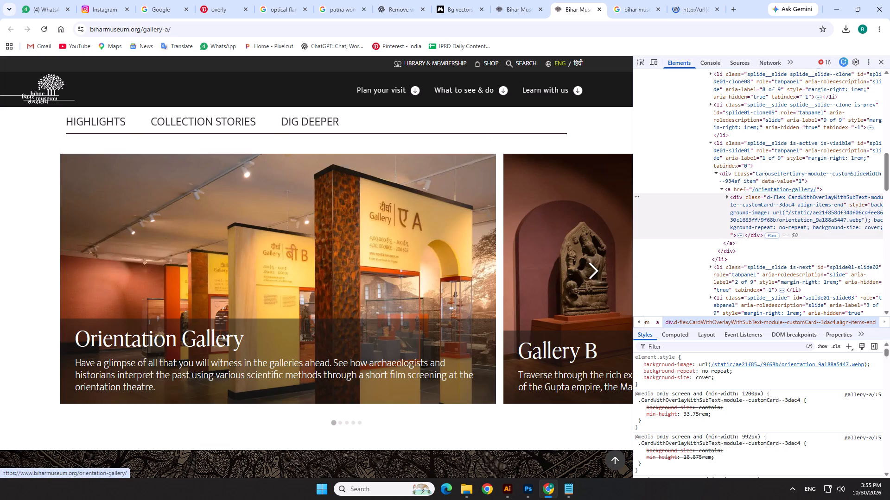
Save the Orientation Gallery page to the Desktop as a complete webpage and check its download.
{"action": "scroll", "coordinate": [387, 263], "scroll_direction": "down", "scroll_amount": 5}
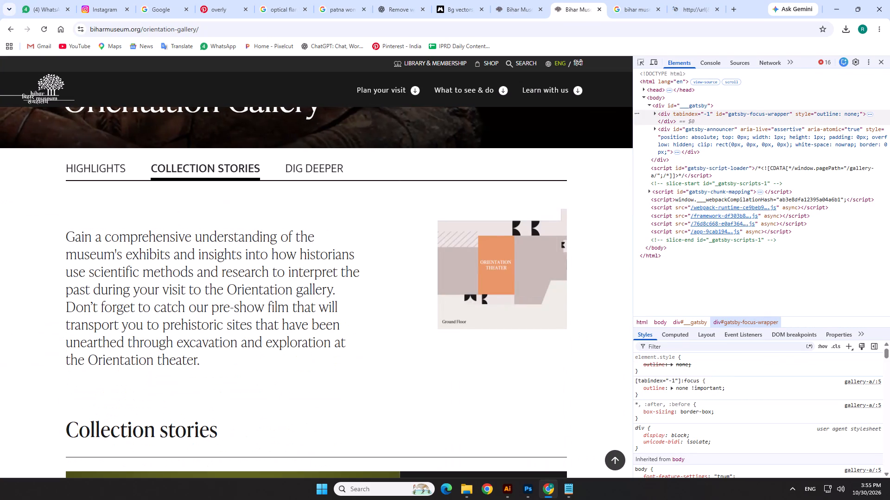
{"action": "right_click", "coordinate": [400, 179]}
{"action": "left_click", "coordinate": [426, 263]}
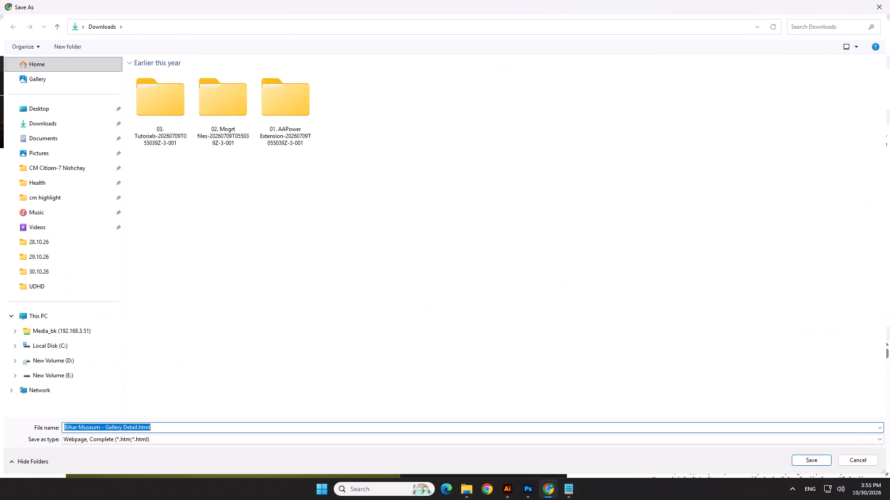
{"action": "left_click", "coordinate": [32, 114]}
{"action": "left_click", "coordinate": [825, 458]}
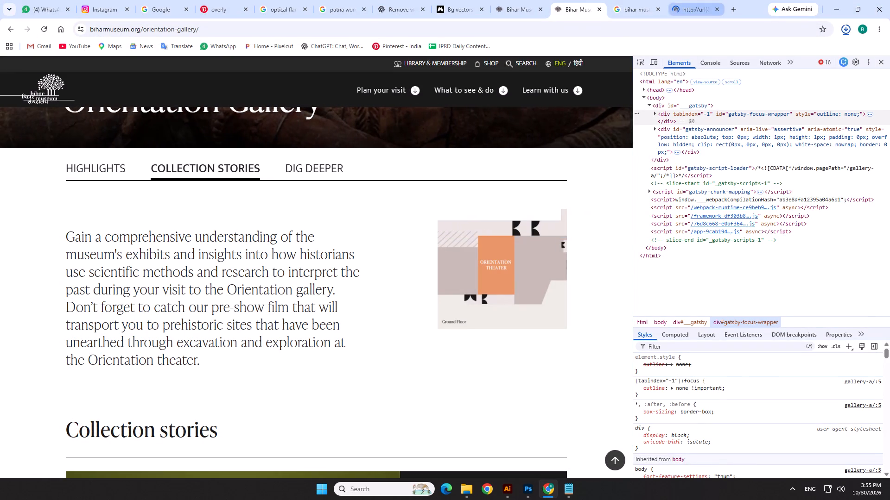
{"action": "left_click", "coordinate": [850, 32]}
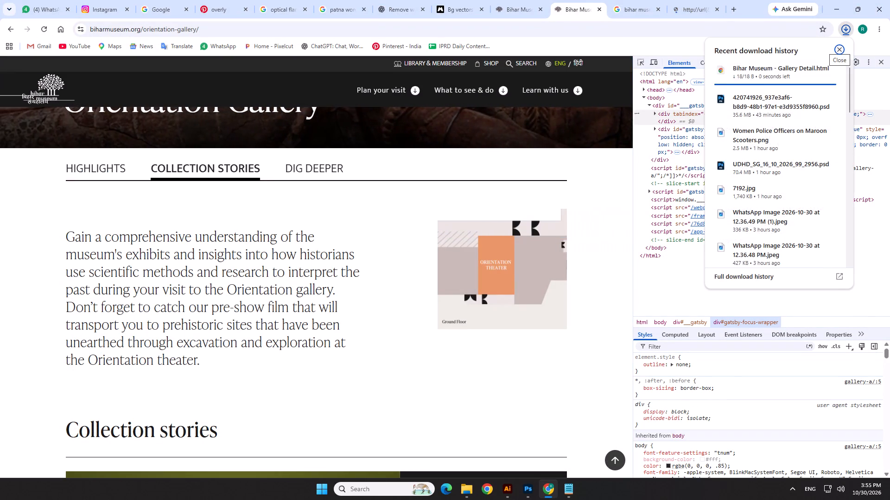
Open the saved page's files folder on the Desktop and examine its images with larger thumbnails.
{"action": "left_click", "coordinate": [889, 499]}
{"action": "left_click", "coordinate": [551, 285]}
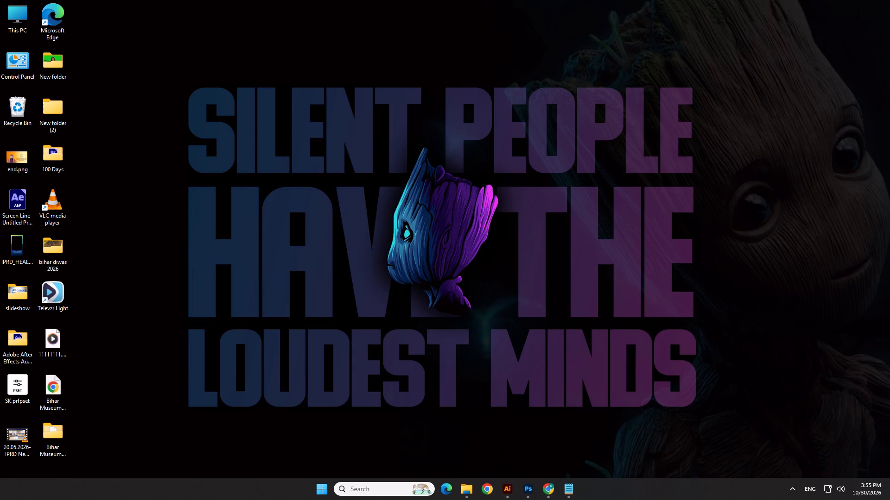
{"action": "double_click", "coordinate": [48, 443]}
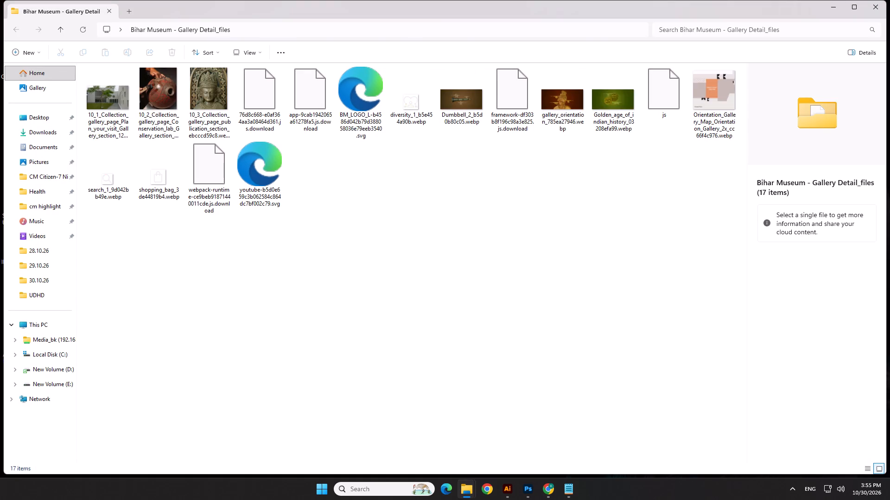
{"action": "scroll", "coordinate": [316, 138], "scroll_direction": "up", "scroll_amount": 9, "text": "ctrl"}
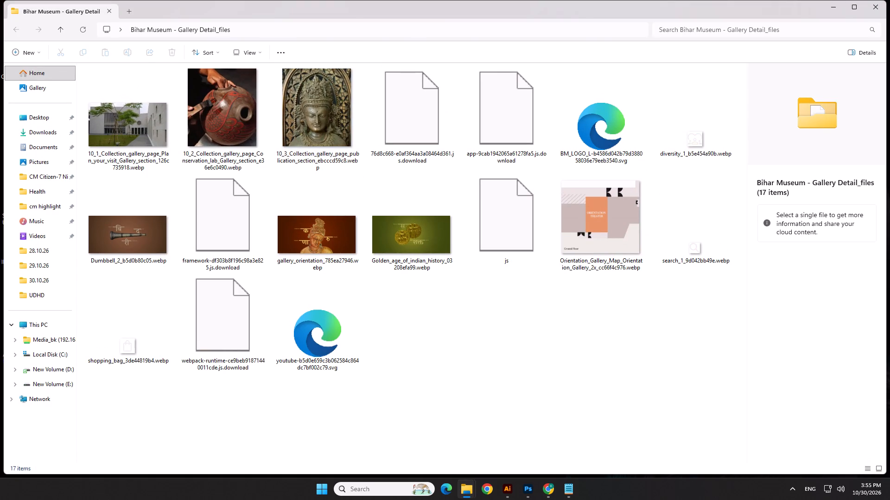
{"action": "scroll", "coordinate": [378, 295], "scroll_direction": "down", "scroll_amount": 1}
Return to the Orientation Gallery page in Chrome, close the developer tools and show the Explore more galleries section.
{"action": "key", "text": "alt+Tab"}
{"action": "key", "text": "alt+Tab"}
{"action": "key", "text": "alt+Tab"}
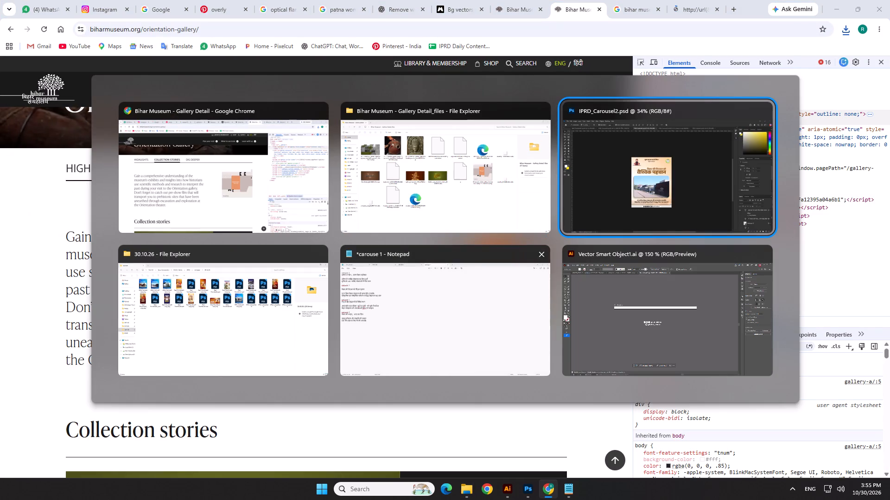
{"action": "scroll", "coordinate": [428, 265], "scroll_direction": "down", "scroll_amount": 1}
{"action": "key", "text": "alt+Tab"}
{"action": "key", "text": "alt+Tab"}
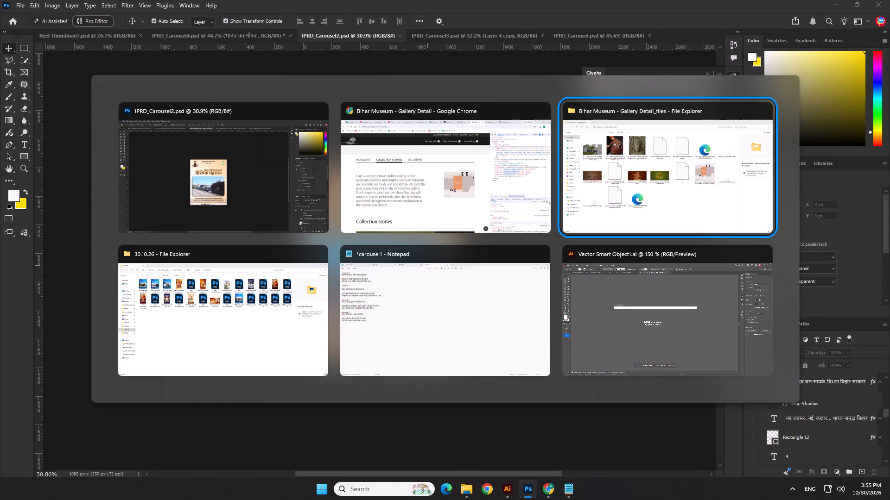
{"action": "left_click", "coordinate": [413, 202], "text": "alt"}
{"action": "scroll", "coordinate": [322, 252], "scroll_direction": "up", "scroll_amount": 3}
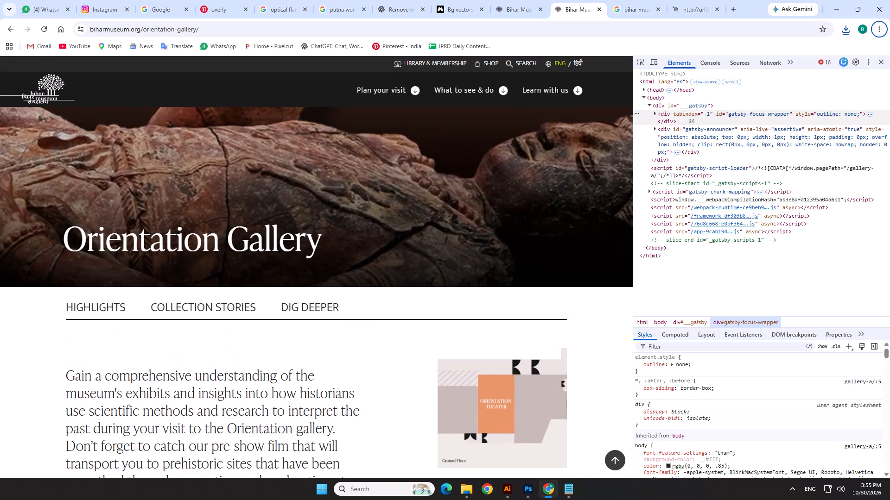
{"action": "scroll", "coordinate": [322, 252], "scroll_direction": "up", "scroll_amount": 4}
{"action": "scroll", "coordinate": [322, 252], "scroll_direction": "down", "scroll_amount": 20}
{"action": "scroll", "coordinate": [322, 252], "scroll_direction": "down", "scroll_amount": 11}
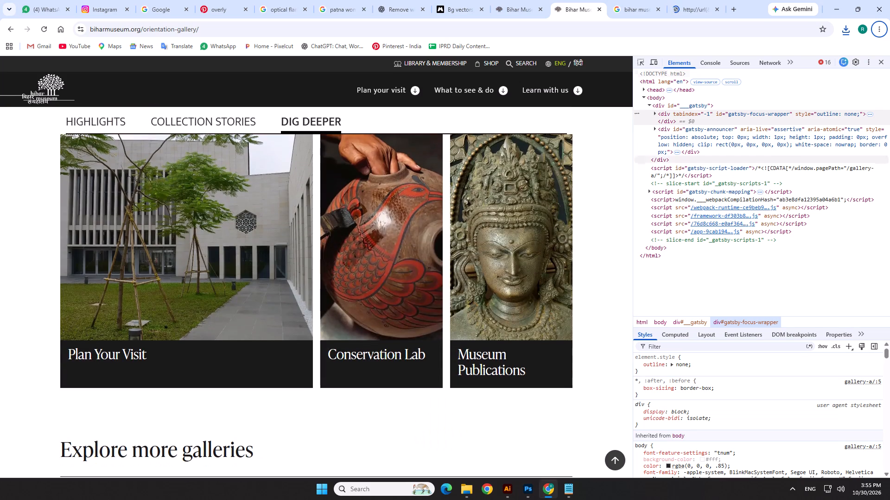
{"action": "left_click", "coordinate": [881, 62]}
{"action": "scroll", "coordinate": [430, 276], "scroll_direction": "down", "scroll_amount": 6}
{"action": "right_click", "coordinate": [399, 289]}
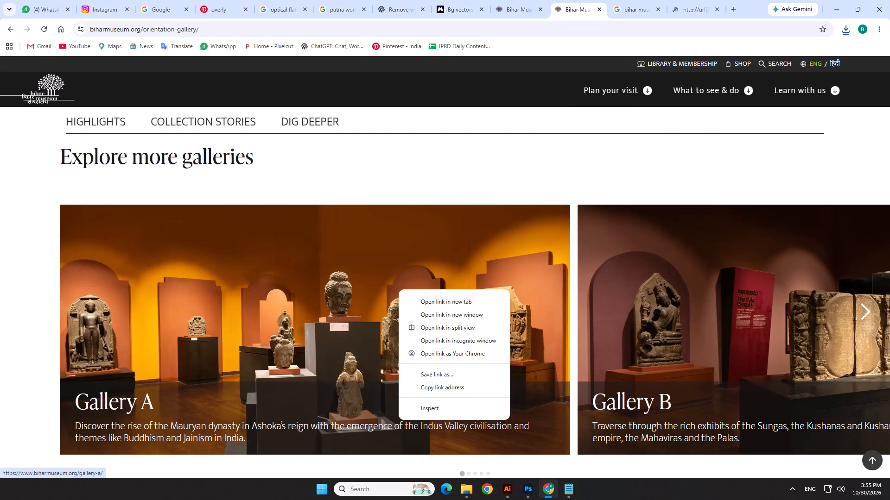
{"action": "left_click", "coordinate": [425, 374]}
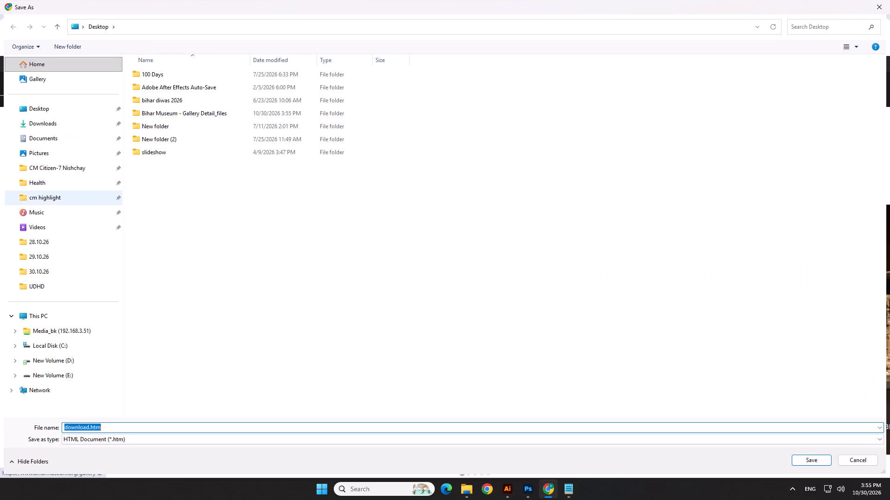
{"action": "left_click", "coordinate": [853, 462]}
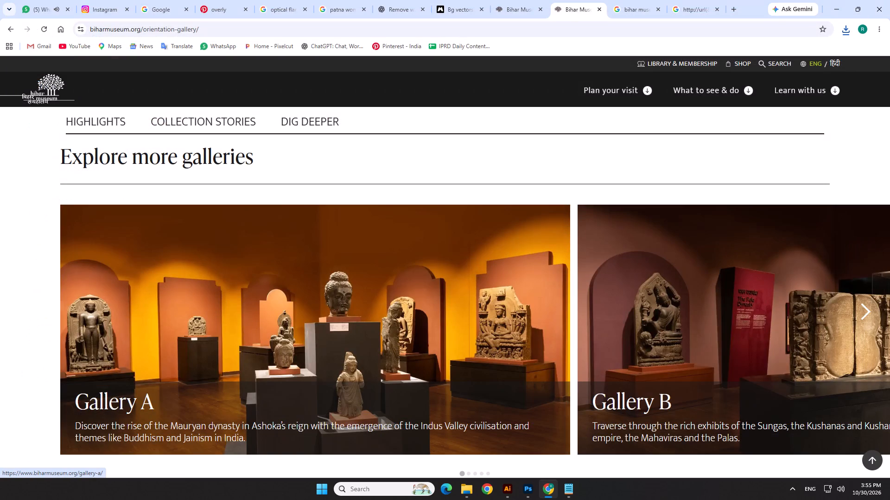
Save the Orientation Gallery page to the Desktop again as a complete webpage, replacing the existing copy.
{"action": "right_click", "coordinate": [398, 197]}
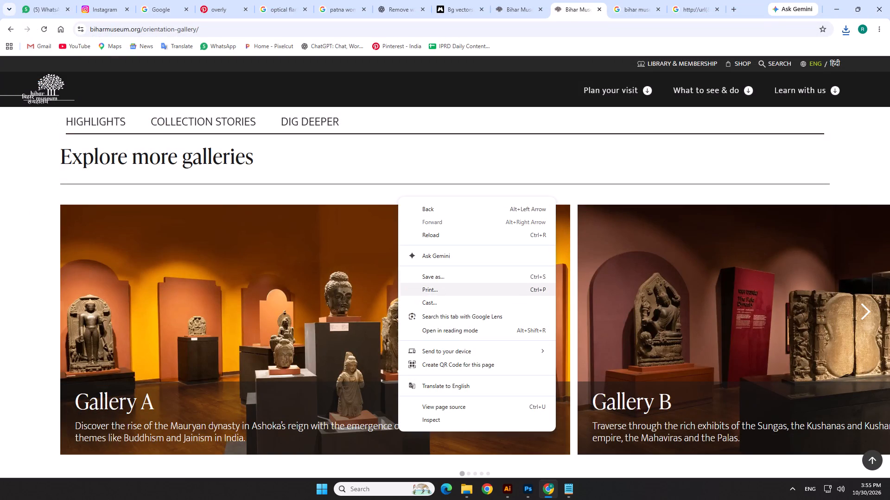
{"action": "left_click", "coordinate": [432, 280]}
{"action": "left_click", "coordinate": [42, 108]}
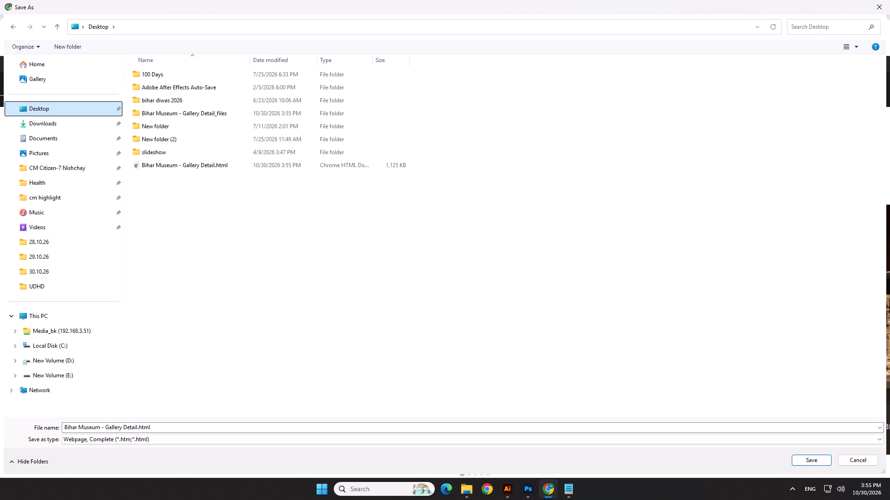
{"action": "left_click", "coordinate": [799, 459]}
{"action": "left_click", "coordinate": [481, 247]}
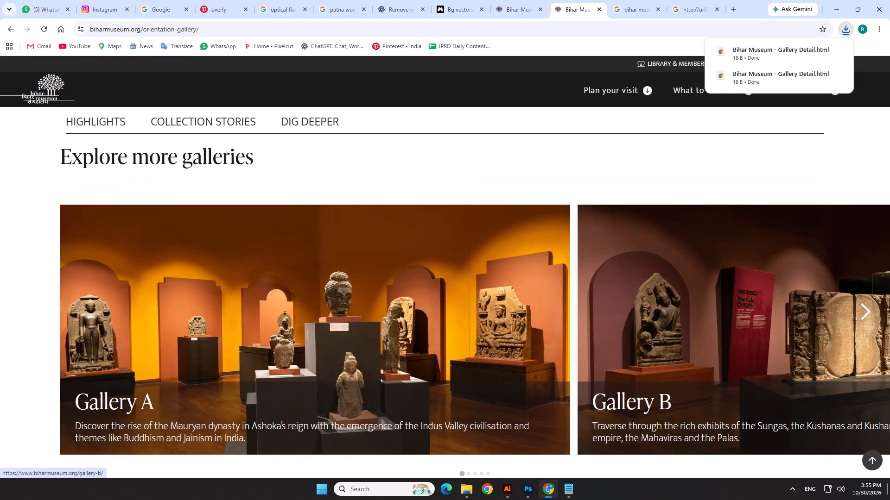
Open the Bihar Museum - Gallery Detail_files folder on the Desktop to check the re-saved images.
{"action": "left_click", "coordinate": [889, 499]}
{"action": "double_click", "coordinate": [57, 437]}
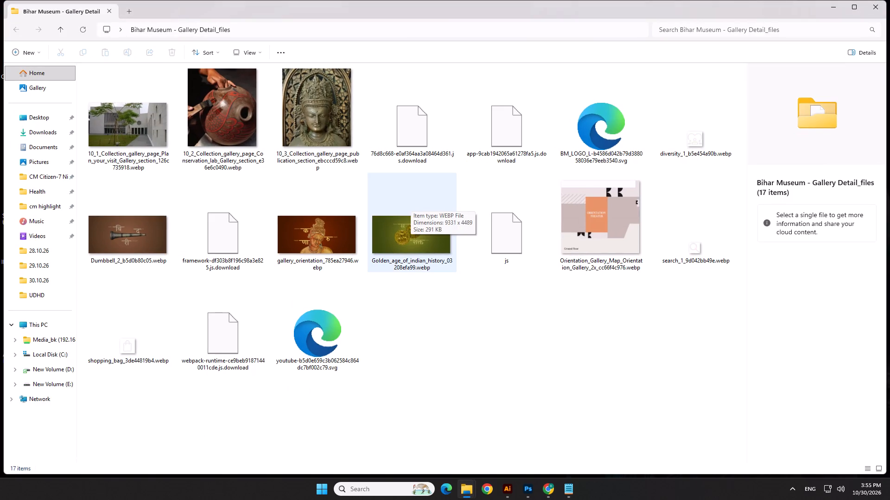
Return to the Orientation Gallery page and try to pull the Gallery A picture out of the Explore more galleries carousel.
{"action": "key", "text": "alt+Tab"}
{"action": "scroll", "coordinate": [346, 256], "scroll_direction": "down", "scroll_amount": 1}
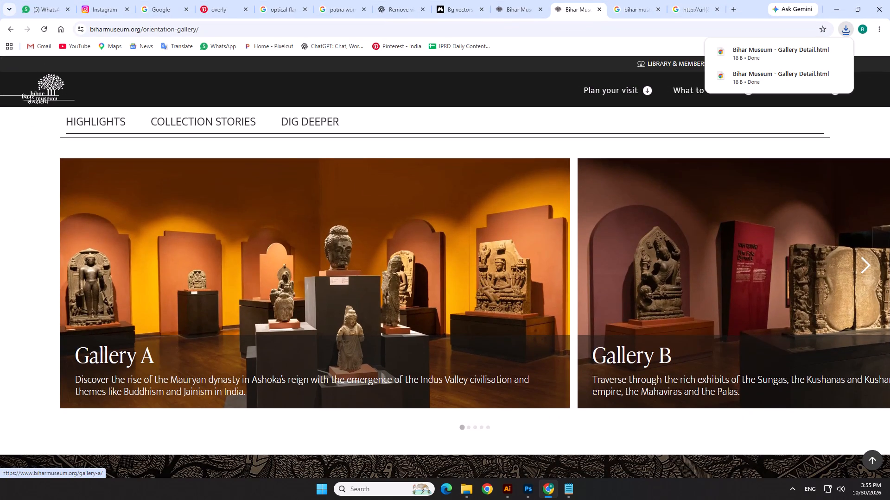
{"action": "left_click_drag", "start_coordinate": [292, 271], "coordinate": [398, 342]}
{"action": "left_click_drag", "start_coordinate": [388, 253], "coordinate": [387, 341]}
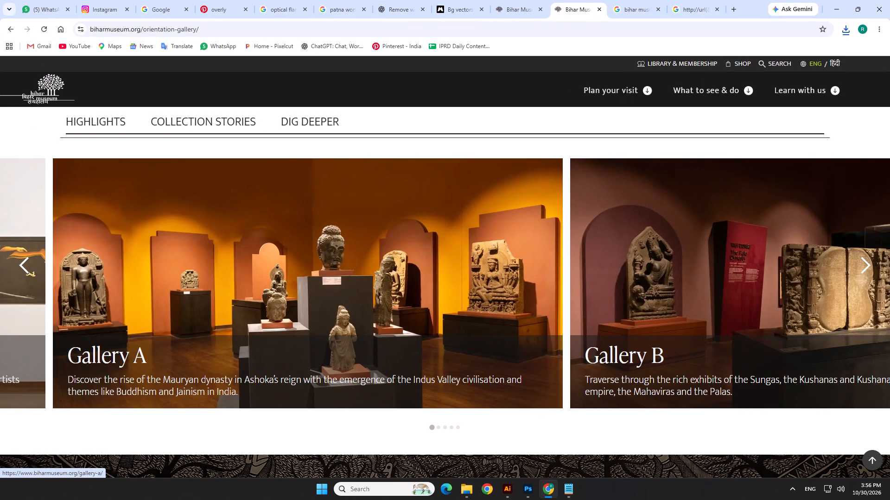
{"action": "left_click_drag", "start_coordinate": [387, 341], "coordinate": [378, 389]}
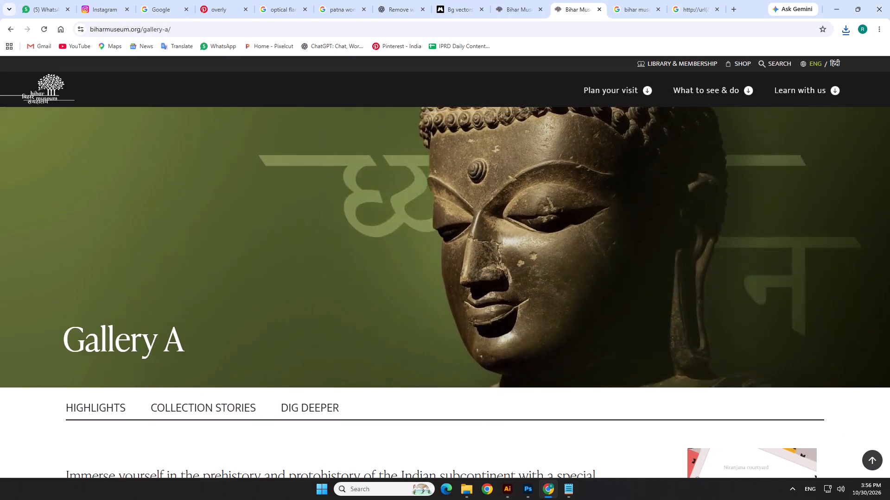
Switch to the bihar museum patna image search tab and go back to its image results.
{"action": "left_click", "coordinate": [537, 0]}
{"action": "left_click", "coordinate": [446, 0]}
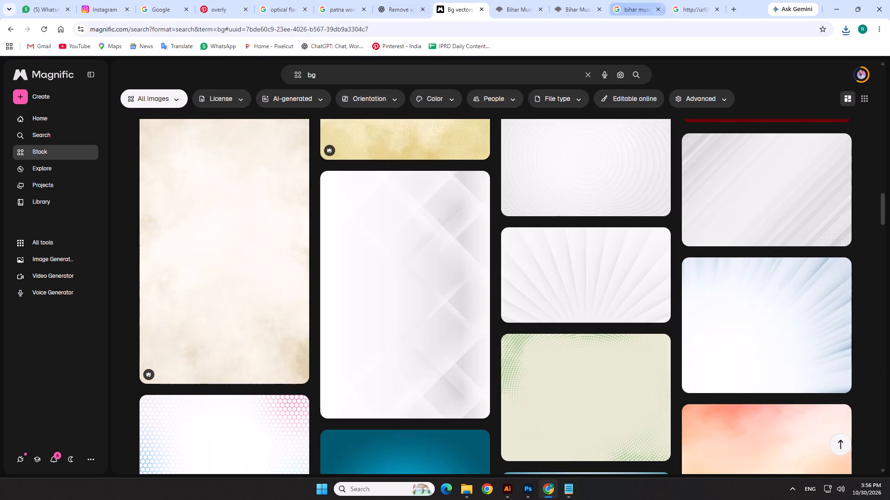
{"action": "left_click", "coordinate": [656, 0]}
{"action": "left_click", "coordinate": [11, 30]}
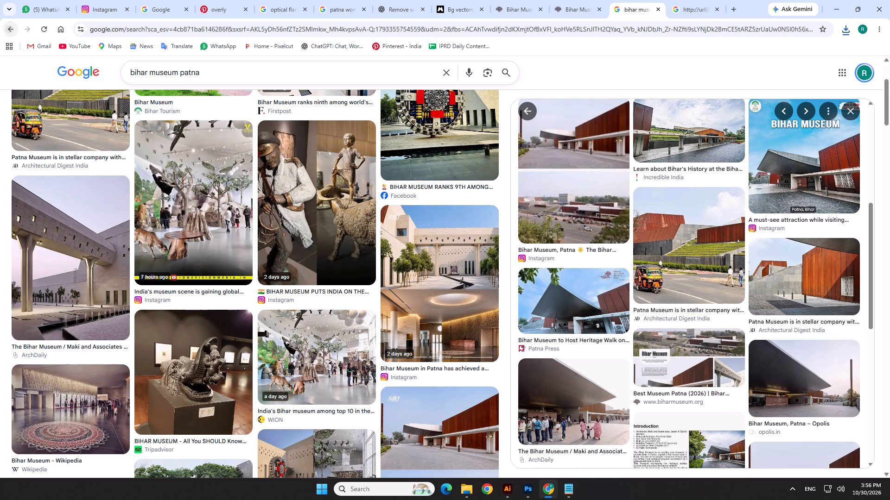
Go back to the main bihar museum patna search results and open the Bihar Museum listing's photo collection.
{"action": "left_click", "coordinate": [11, 30]}
{"action": "left_click", "coordinate": [11, 30]}
{"action": "left_click", "coordinate": [11, 30]}
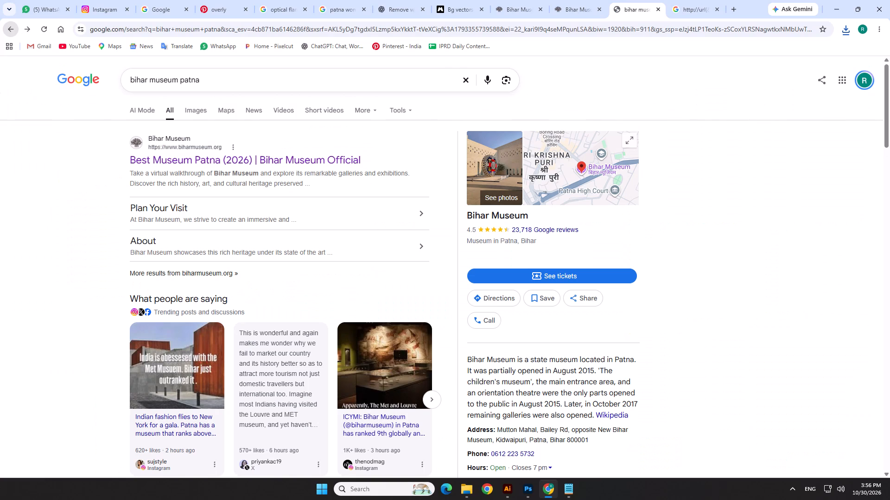
{"action": "left_click", "coordinate": [499, 200]}
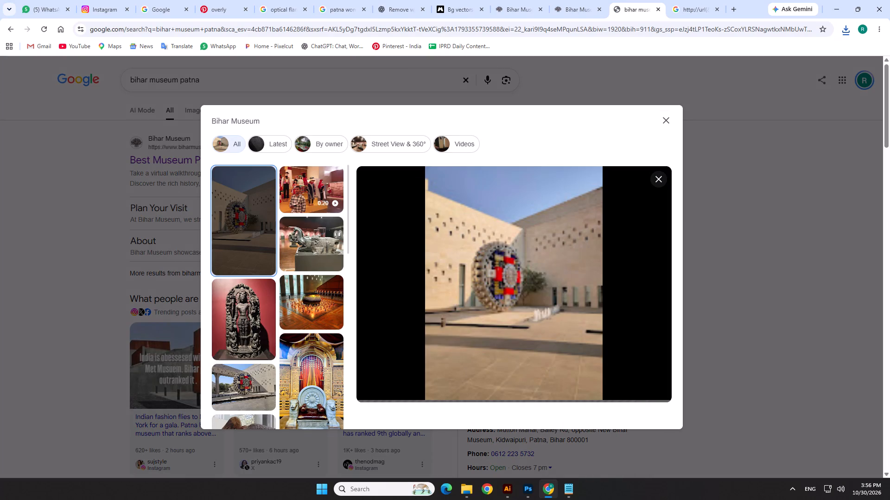
Look through the Bihar Museum visitor photos for interior exhibits, enlarging the bowl with figurines, the thatched hut model and the village scene.
{"action": "left_click", "coordinate": [322, 306]}
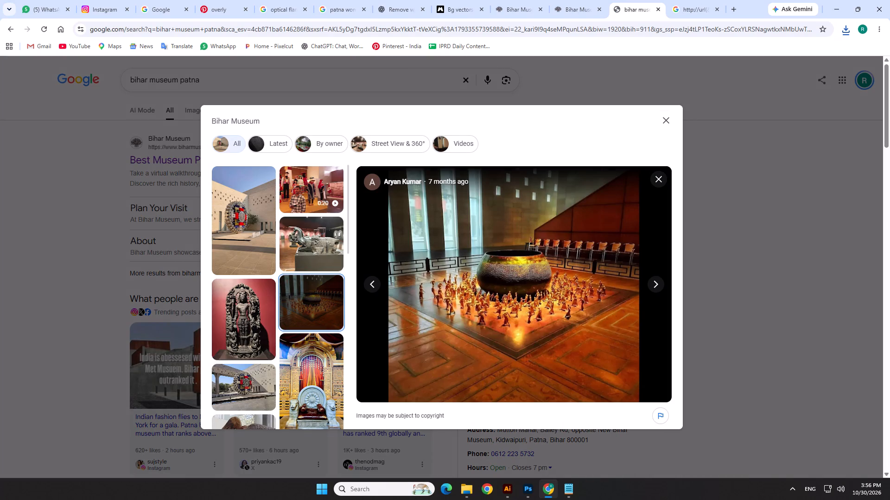
{"action": "scroll", "coordinate": [324, 346], "scroll_direction": "down", "scroll_amount": 9}
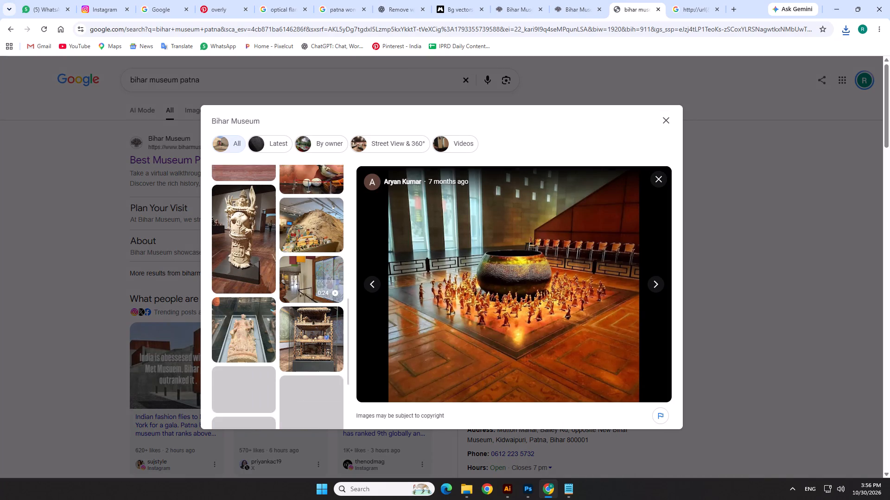
{"action": "scroll", "coordinate": [320, 346], "scroll_direction": "down", "scroll_amount": 6}
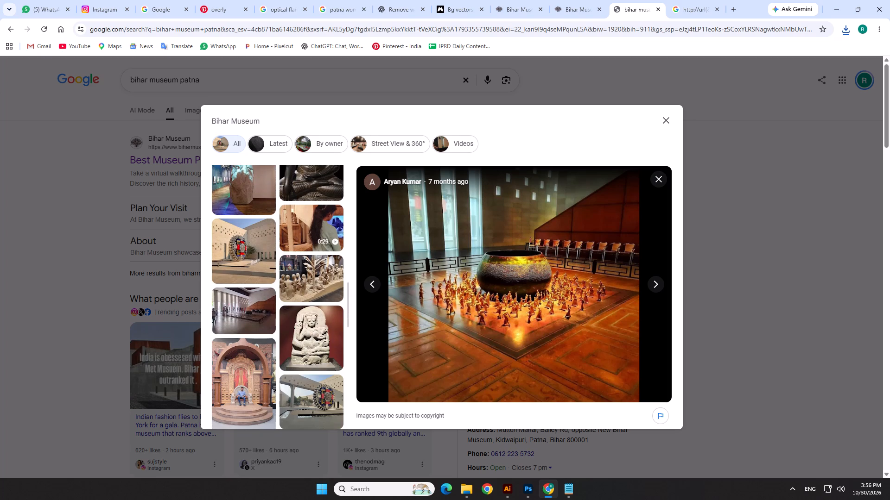
{"action": "scroll", "coordinate": [320, 345], "scroll_direction": "down", "scroll_amount": 7}
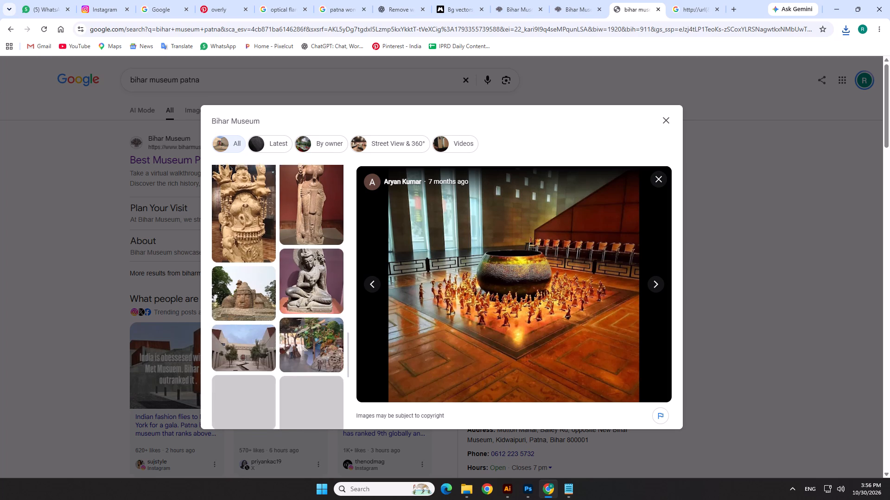
{"action": "scroll", "coordinate": [319, 345], "scroll_direction": "down", "scroll_amount": 4}
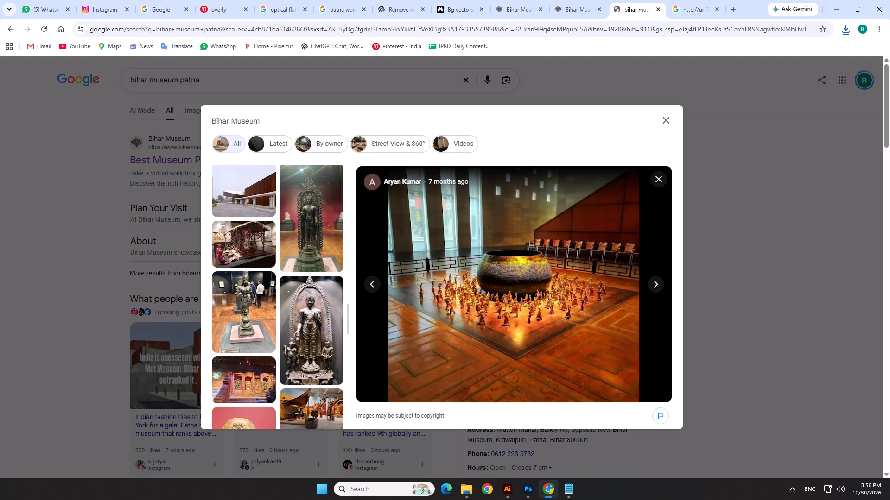
{"action": "left_click", "coordinate": [244, 236]}
{"action": "scroll", "coordinate": [268, 297], "scroll_direction": "down", "scroll_amount": 3}
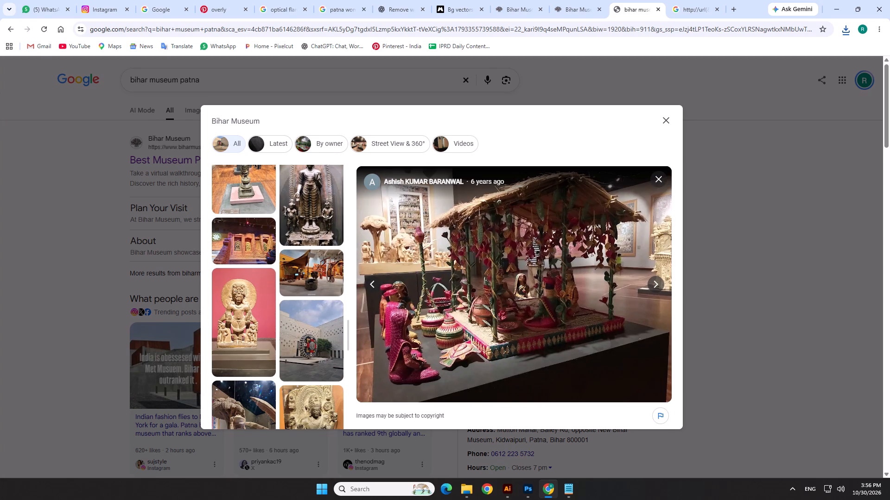
{"action": "left_click", "coordinate": [302, 274]}
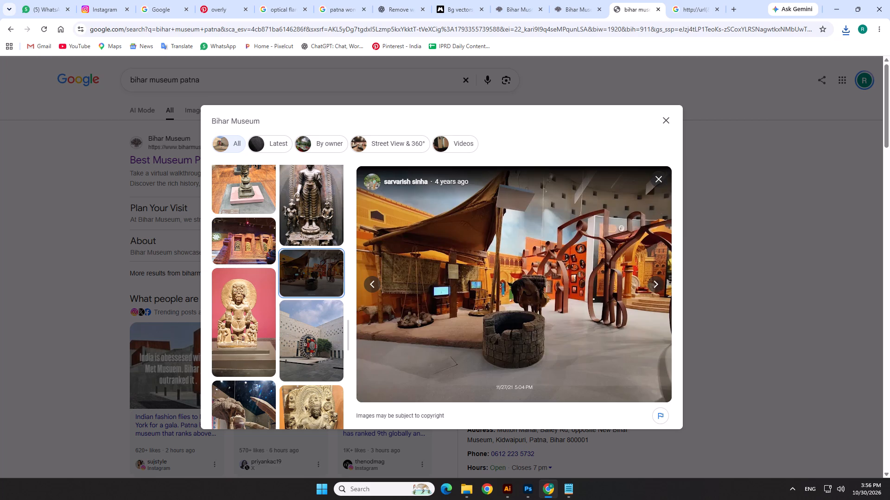
Examine more Bihar Museum visitor photos, enlarging the lawn view and the cantilevered entrance canopy, and close the photo collection.
{"action": "scroll", "coordinate": [302, 274], "scroll_direction": "down", "scroll_amount": 10}
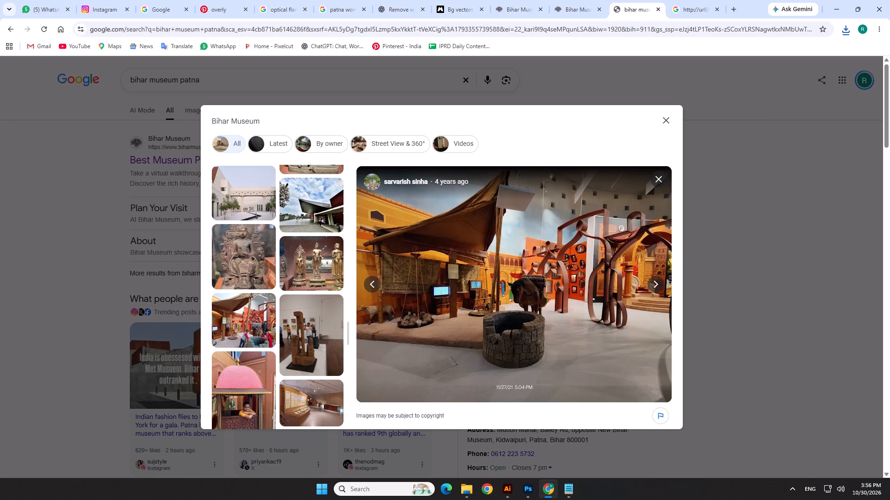
{"action": "scroll", "coordinate": [299, 271], "scroll_direction": "down", "scroll_amount": 5}
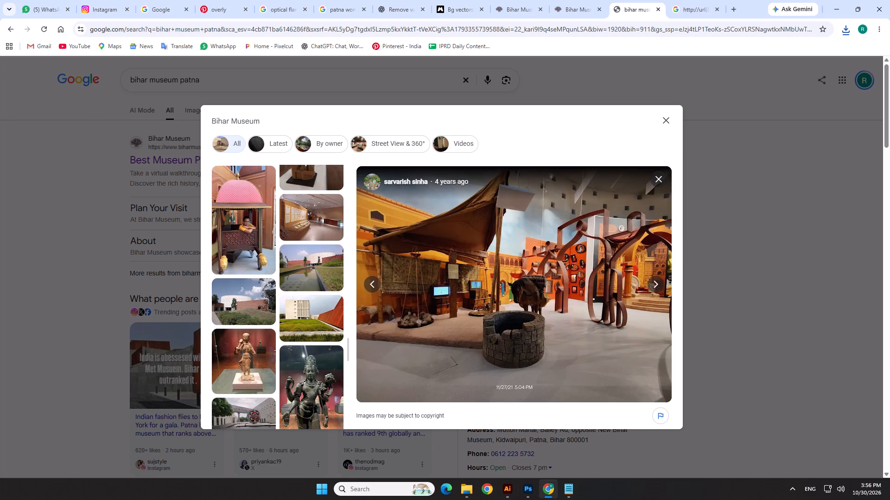
{"action": "left_click", "coordinate": [303, 269]}
{"action": "scroll", "coordinate": [303, 269], "scroll_direction": "down", "scroll_amount": 3}
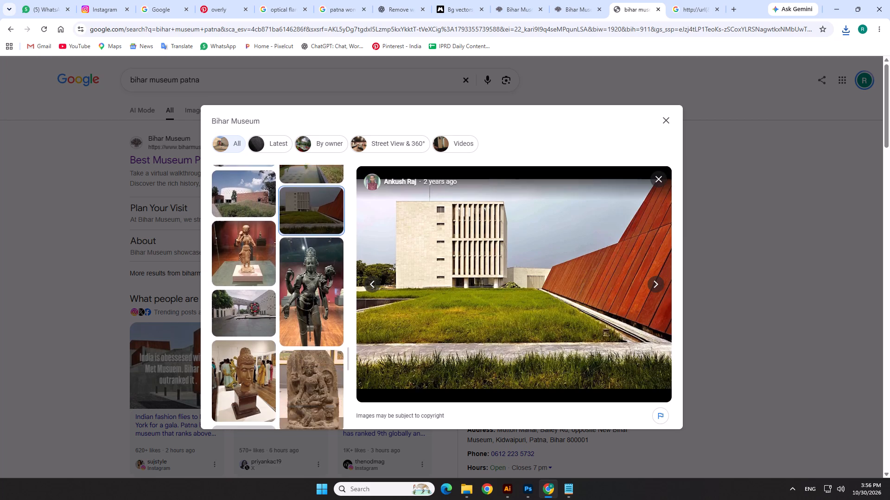
{"action": "scroll", "coordinate": [303, 269], "scroll_direction": "down", "scroll_amount": 8}
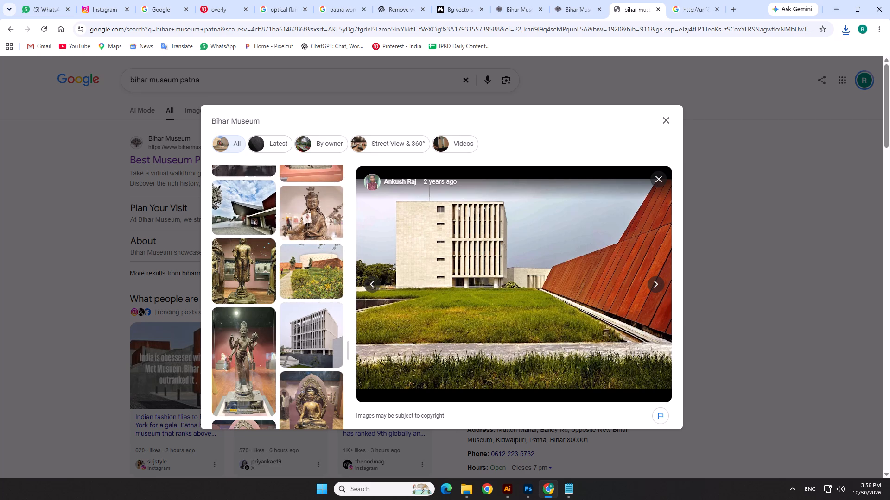
{"action": "left_click", "coordinate": [262, 216]}
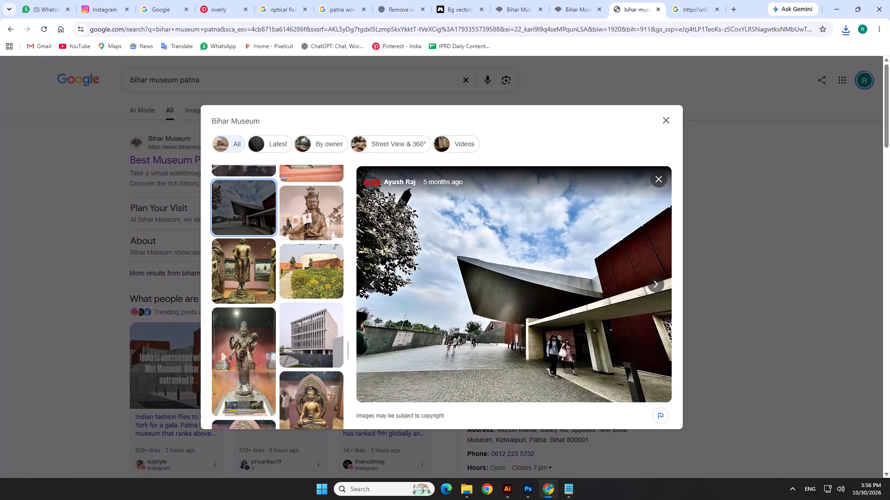
{"action": "scroll", "coordinate": [278, 269], "scroll_direction": "down", "scroll_amount": 11}
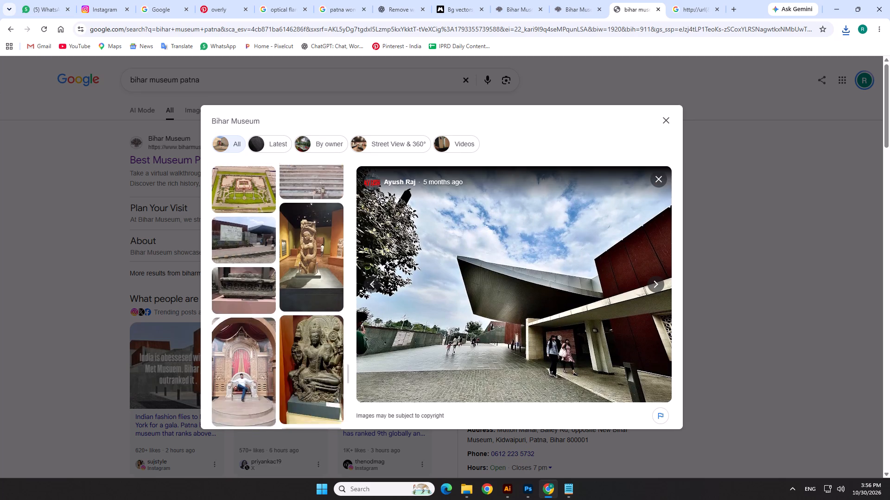
{"action": "scroll", "coordinate": [278, 269], "scroll_direction": "down", "scroll_amount": 10}
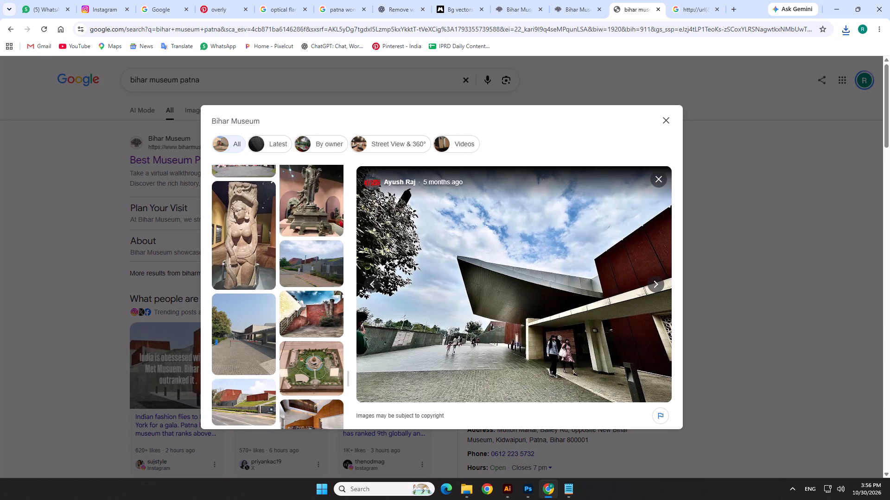
{"action": "left_click", "coordinate": [670, 119]}
{"action": "scroll", "coordinate": [291, 288], "scroll_direction": "up", "scroll_amount": 2}
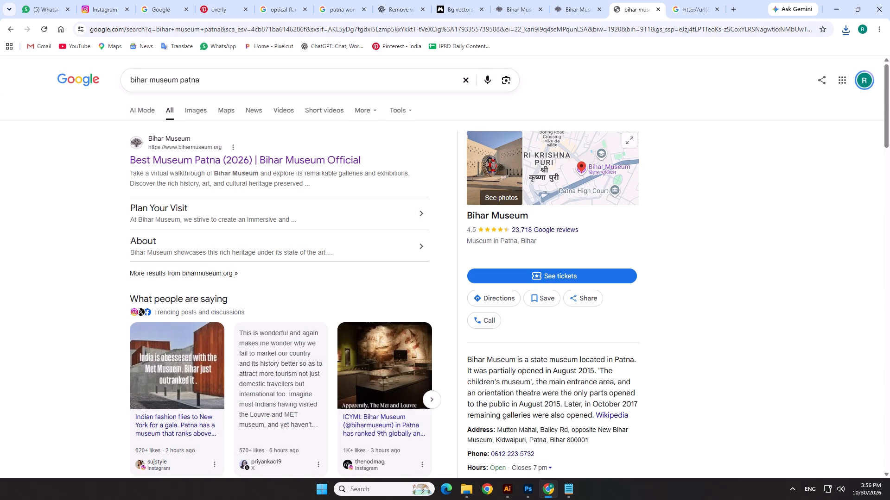
{"action": "scroll", "coordinate": [291, 288], "scroll_direction": "up", "scroll_amount": 3}
On the museum's Gallery A page, copy the link address of the Orientation Gallery slide in the galleries carousel.
{"action": "left_click", "coordinate": [561, 0]}
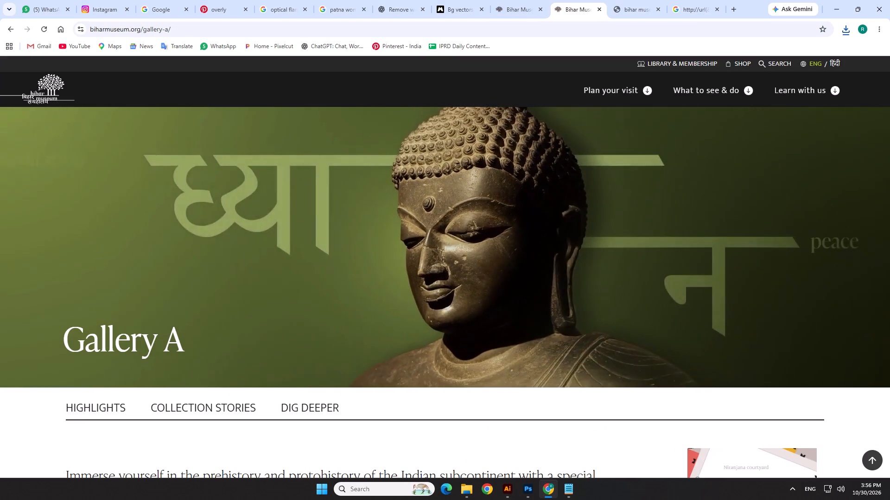
{"action": "left_click", "coordinate": [590, 86]}
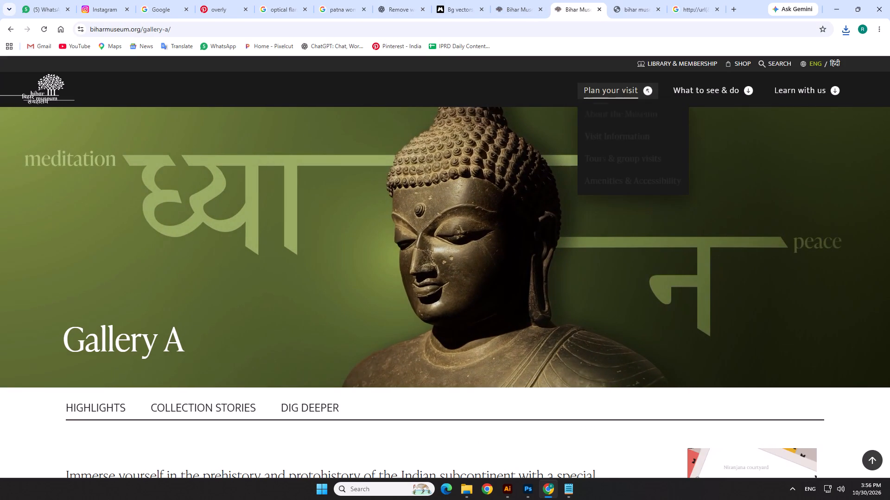
{"action": "scroll", "coordinate": [337, 308], "scroll_direction": "down", "scroll_amount": 5}
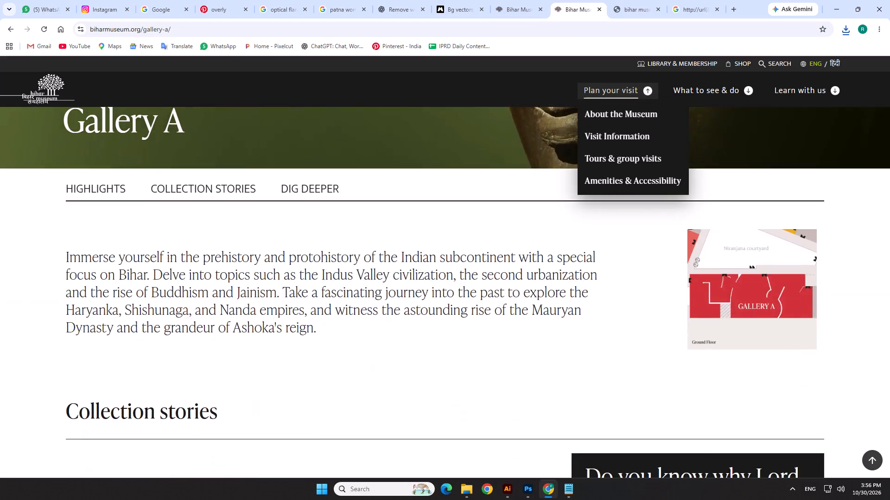
{"action": "scroll", "coordinate": [331, 319], "scroll_direction": "down", "scroll_amount": 5}
{"action": "scroll", "coordinate": [0, 340], "scroll_direction": "down", "scroll_amount": 5}
{"action": "left_click", "coordinate": [0, 337]}
{"action": "scroll", "coordinate": [329, 389], "scroll_direction": "down", "scroll_amount": 20}
{"action": "scroll", "coordinate": [329, 389], "scroll_direction": "down", "scroll_amount": 2}
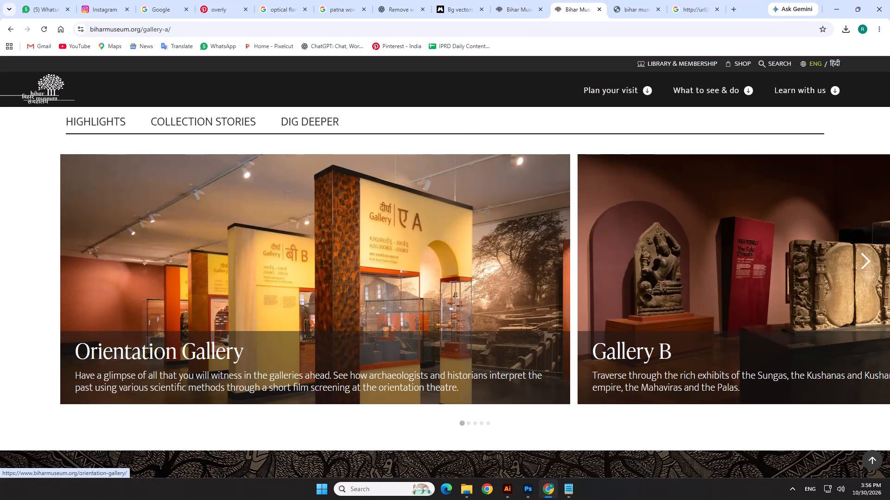
{"action": "left_click_drag", "start_coordinate": [414, 289], "coordinate": [376, 289]}
{"action": "right_click", "coordinate": [376, 289]}
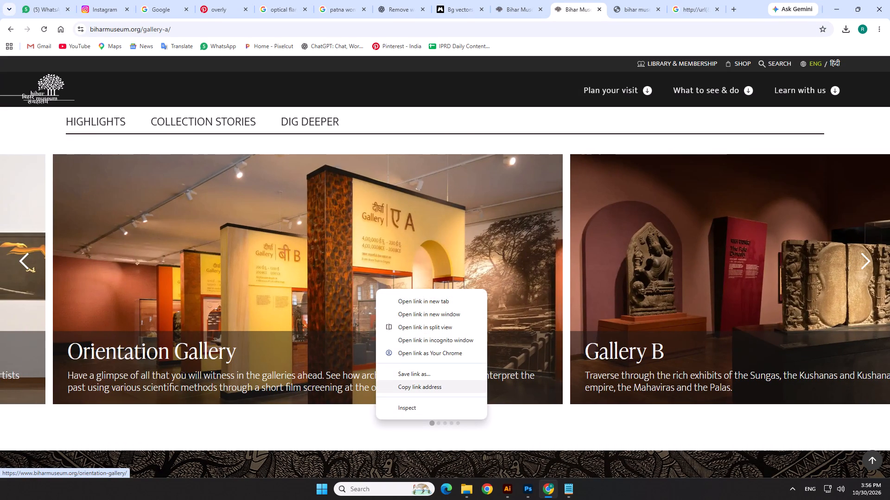
{"action": "left_click", "coordinate": [420, 389]}
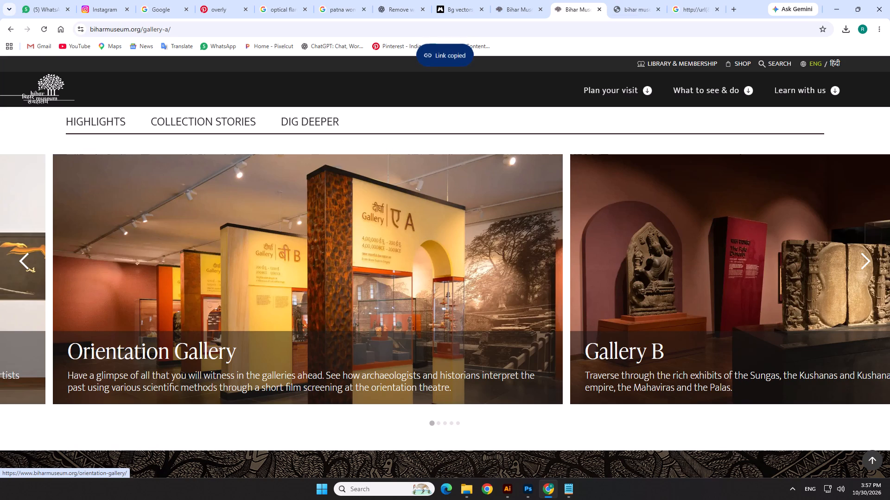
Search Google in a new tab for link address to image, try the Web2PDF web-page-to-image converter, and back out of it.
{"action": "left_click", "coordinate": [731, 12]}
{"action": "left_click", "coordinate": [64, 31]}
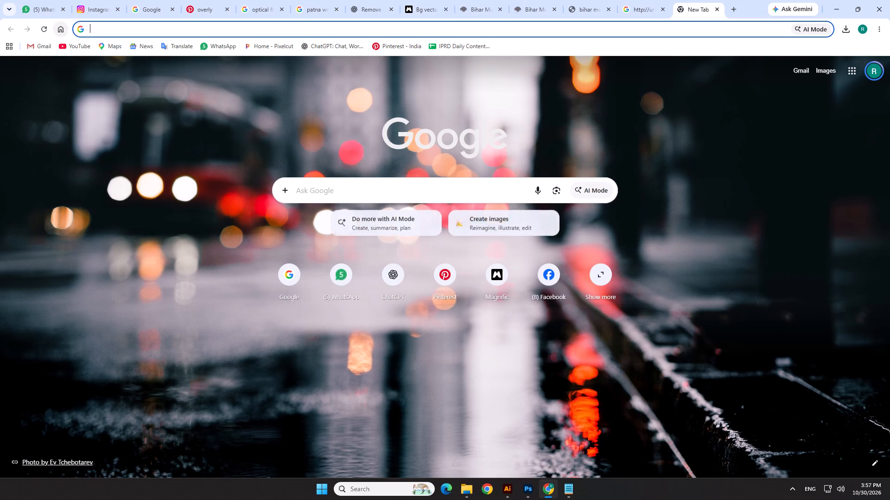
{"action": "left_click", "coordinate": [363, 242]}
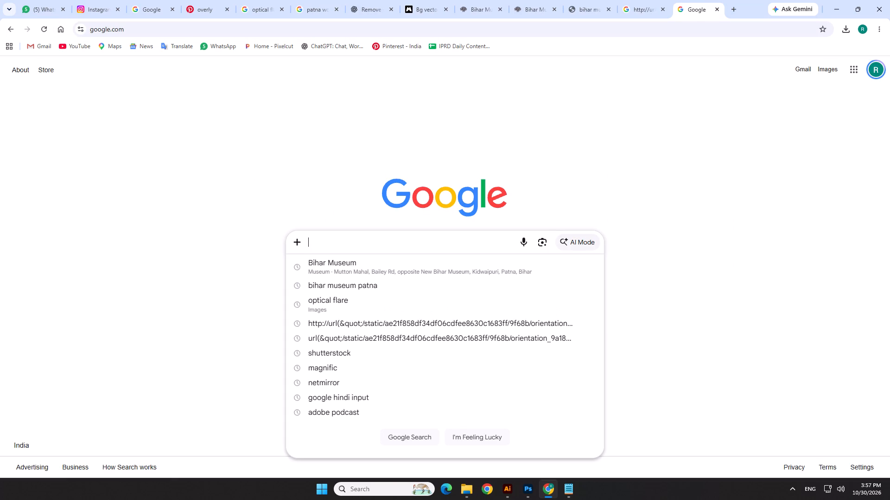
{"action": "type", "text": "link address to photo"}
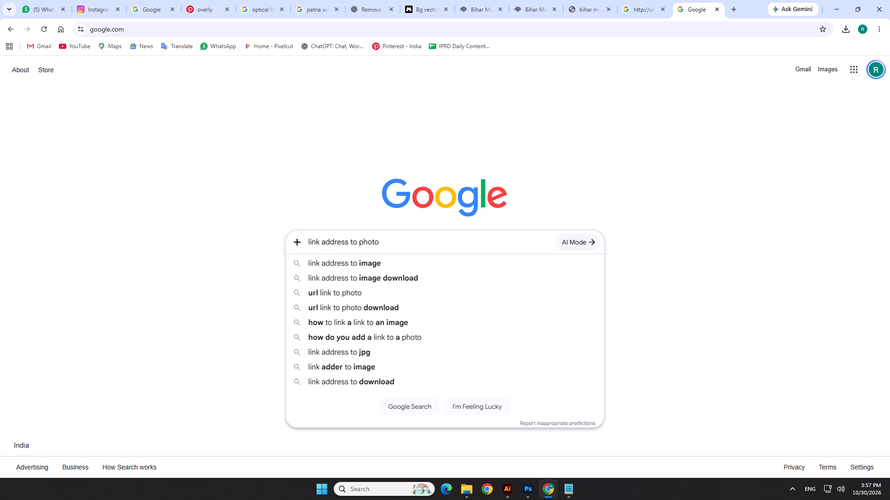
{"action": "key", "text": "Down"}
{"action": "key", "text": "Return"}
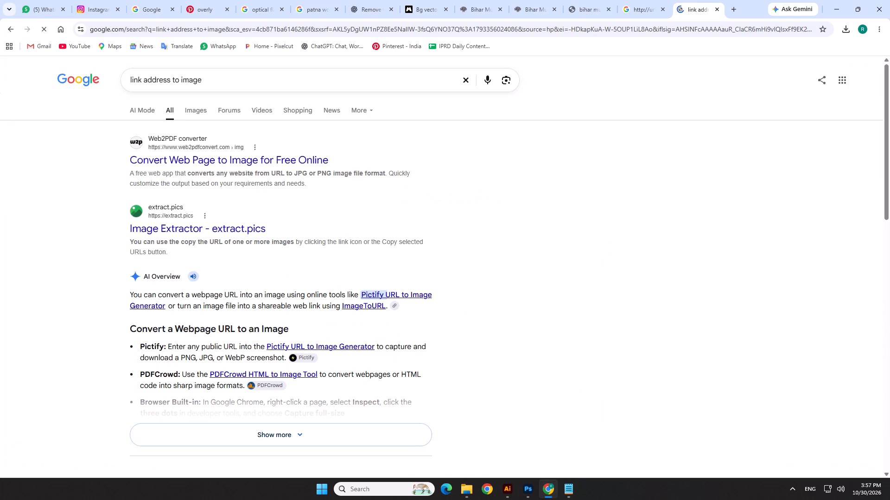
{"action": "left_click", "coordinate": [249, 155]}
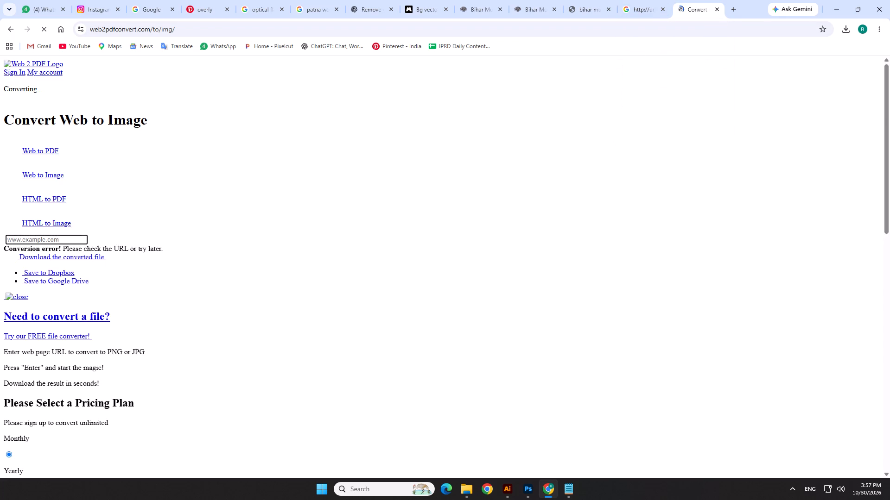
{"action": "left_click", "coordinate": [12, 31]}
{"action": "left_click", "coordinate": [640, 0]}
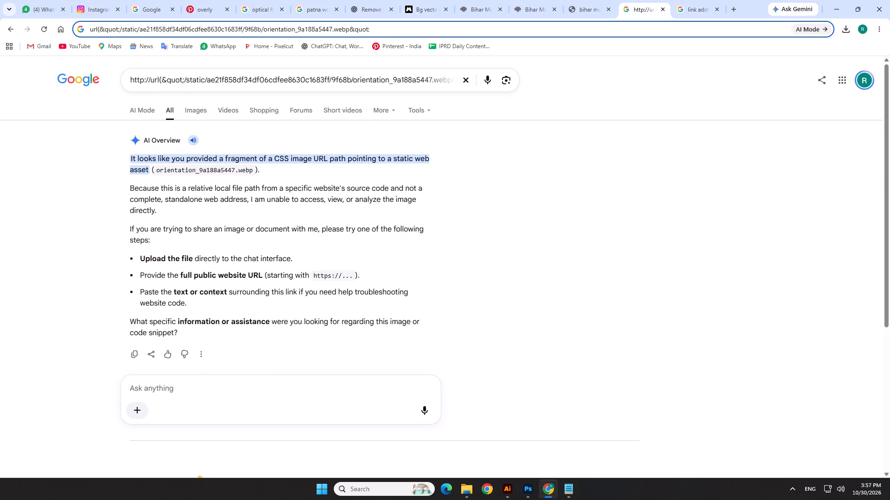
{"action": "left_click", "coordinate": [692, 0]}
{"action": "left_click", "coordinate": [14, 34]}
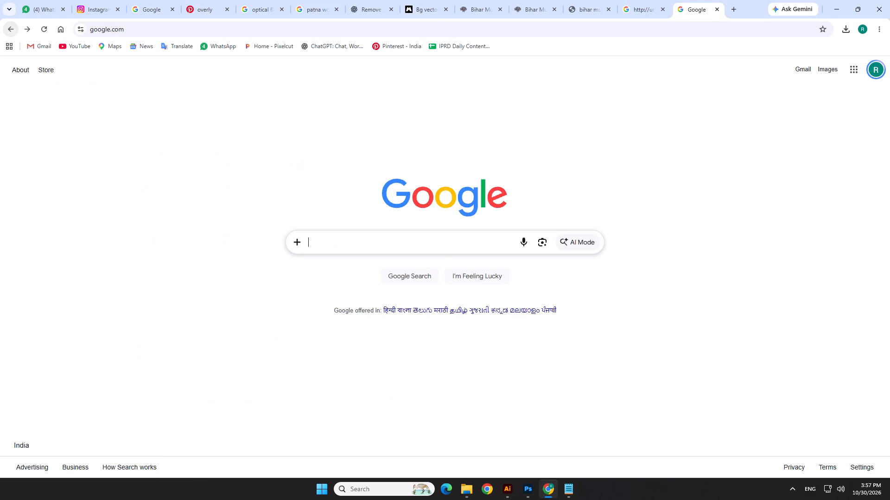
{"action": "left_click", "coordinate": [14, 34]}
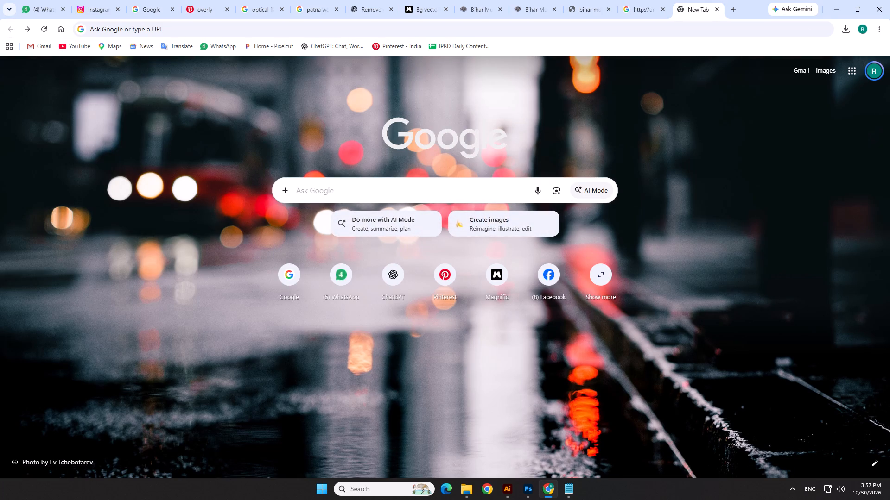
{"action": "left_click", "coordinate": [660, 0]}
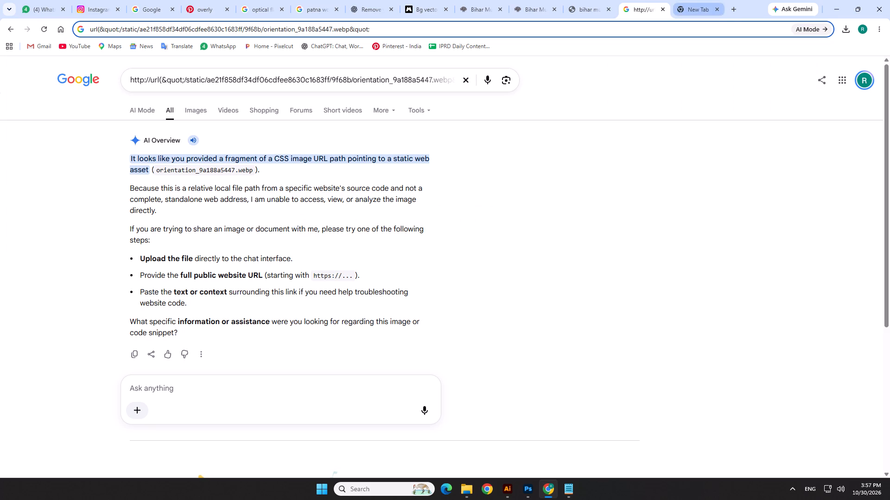
{"action": "left_click", "coordinate": [731, 9]}
{"action": "left_click", "coordinate": [719, 33]}
{"action": "key", "text": "n"}
{"action": "left_click", "coordinate": [157, 55]}
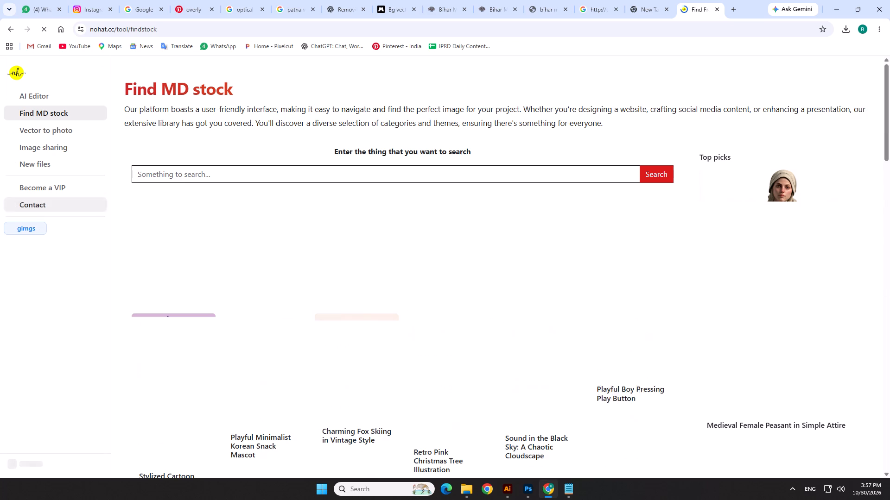
{"action": "left_click", "coordinate": [47, 112]}
{"action": "left_click", "coordinate": [260, 176]}
{"action": "key", "text": "ctrl+v"}
{"action": "key", "text": "Return"}
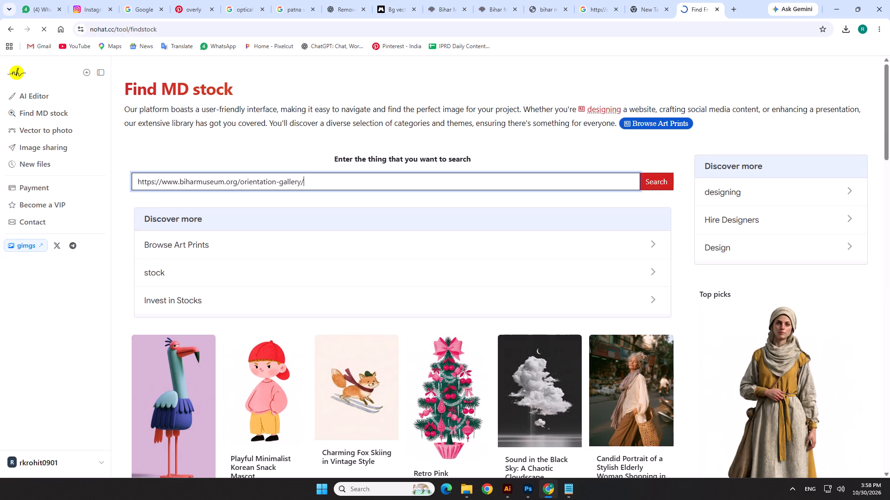
{"action": "left_click", "coordinate": [655, 180]}
{"action": "left_click", "coordinate": [516, 194]}
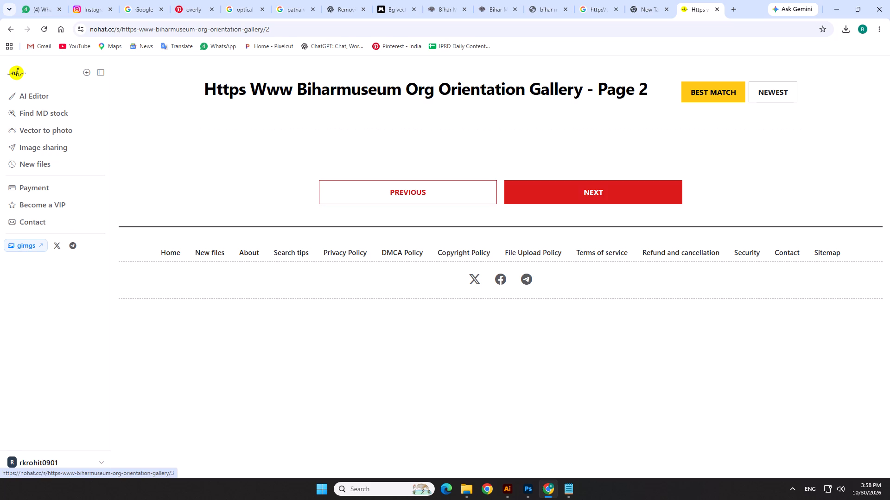
Check page 3 of the nohat.cc results for the orientation gallery link and sort them by best match.
{"action": "left_click", "coordinate": [511, 194]}
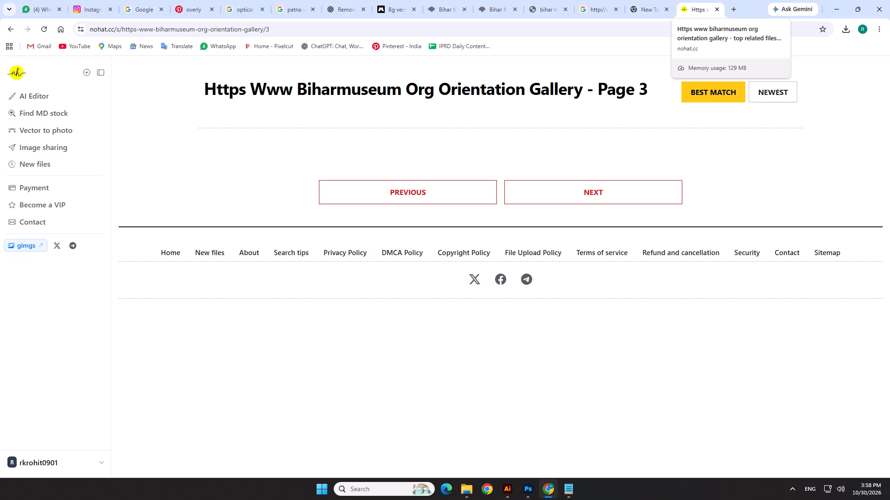
{"action": "scroll", "coordinate": [468, 132], "scroll_direction": "up", "scroll_amount": 3}
{"action": "left_click", "coordinate": [696, 91]}
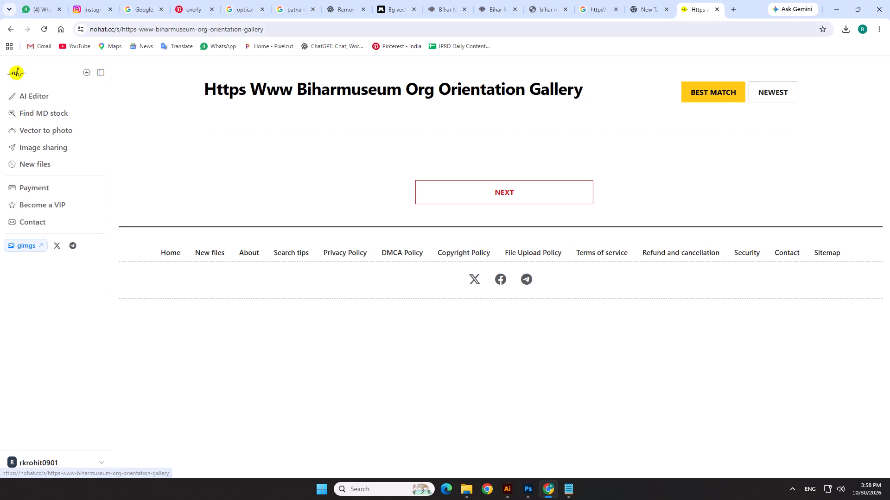
Return to the Bihar Museum Gallery A page and open Gallery B from its galleries carousel.
{"action": "left_click", "coordinate": [716, 13]}
{"action": "left_click", "coordinate": [603, 0]}
{"action": "left_click", "coordinate": [541, 0]}
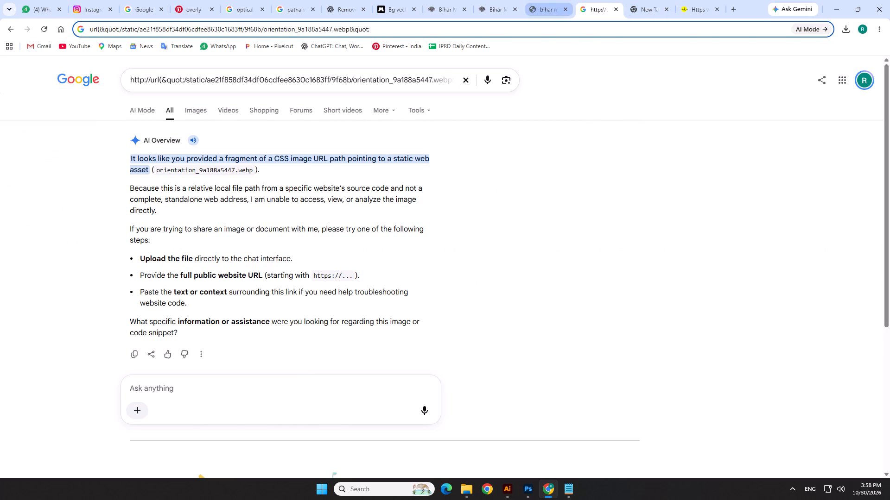
{"action": "left_click", "coordinate": [502, 0]}
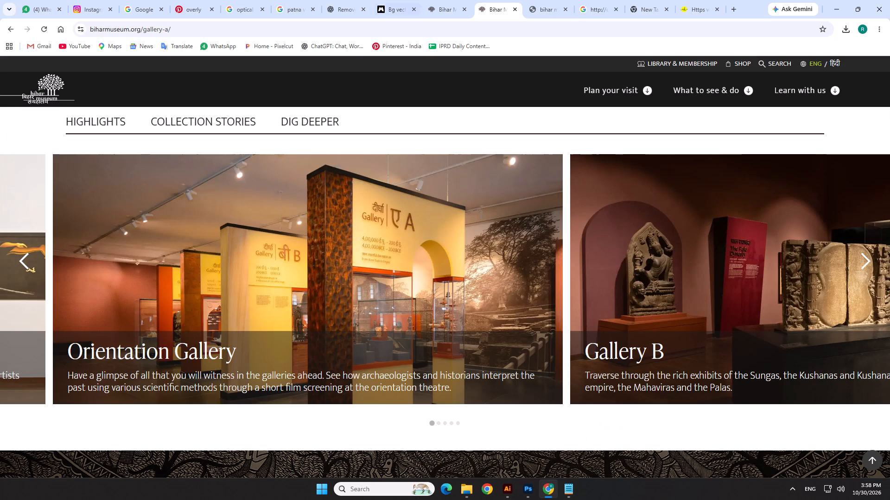
{"action": "left_click_drag", "start_coordinate": [313, 268], "coordinate": [213, 284]}
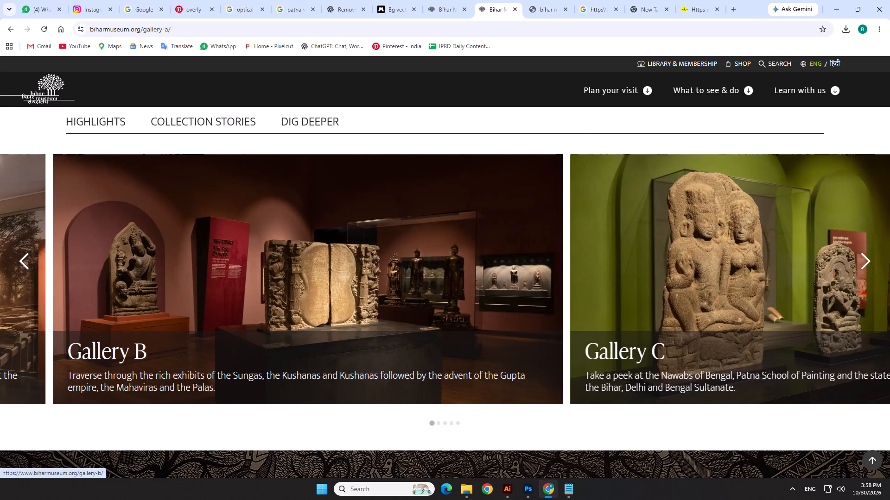
{"action": "left_click", "coordinate": [218, 275]}
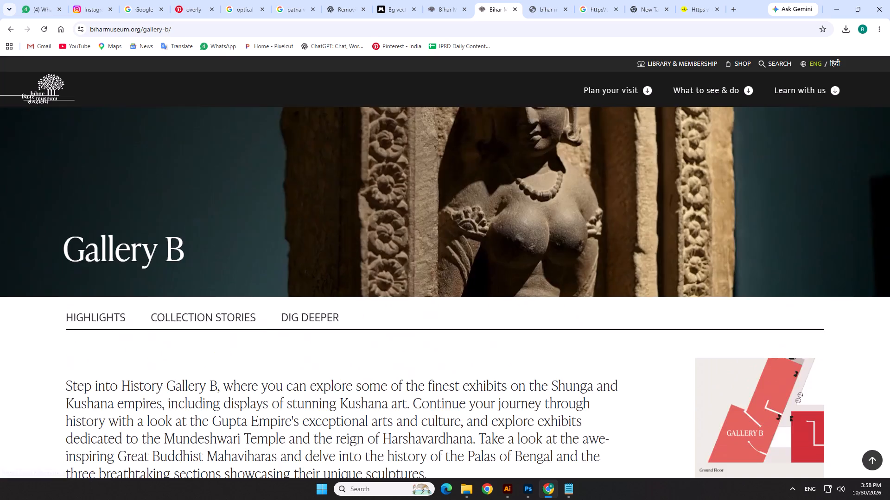
Examine the Gallery B page's collection stories, Dig Deeper section and Explore more galleries carousel for usable photos.
{"action": "left_click", "coordinate": [218, 275]}
{"action": "left_click", "coordinate": [172, 337]}
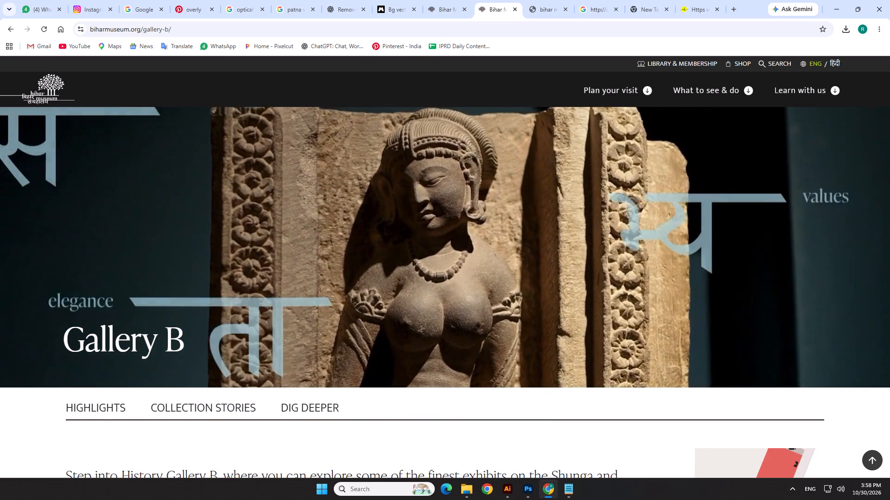
{"action": "scroll", "coordinate": [505, 202], "scroll_direction": "down", "scroll_amount": 2}
{"action": "scroll", "coordinate": [463, 202], "scroll_direction": "down", "scroll_amount": 5}
{"action": "scroll", "coordinate": [400, 203], "scroll_direction": "up", "scroll_amount": 3}
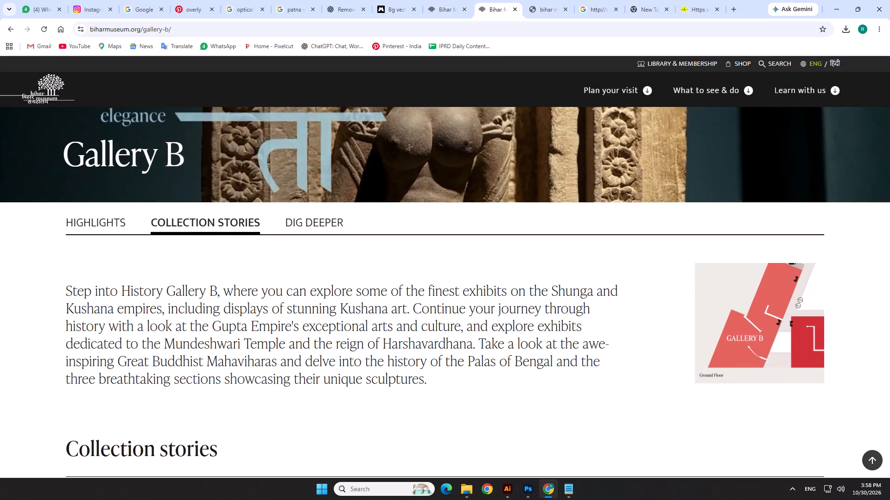
{"action": "left_click", "coordinate": [95, 224]}
{"action": "left_click", "coordinate": [295, 225]}
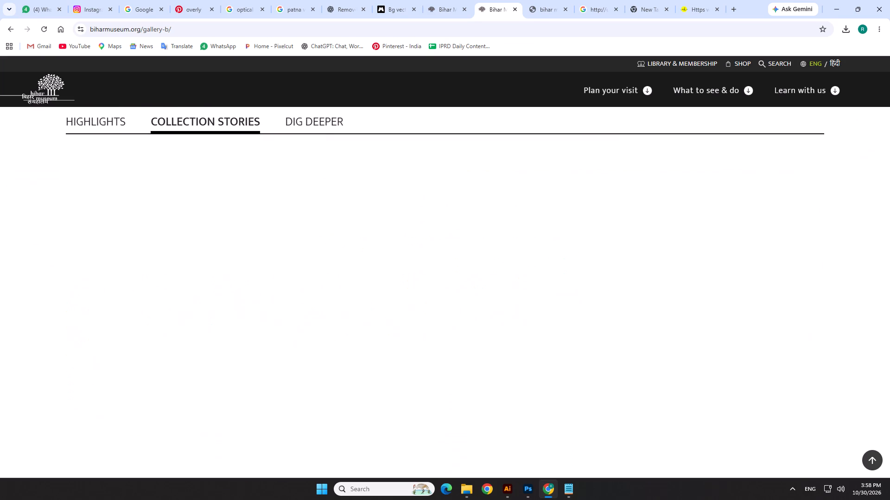
{"action": "scroll", "coordinate": [323, 270], "scroll_direction": "down", "scroll_amount": 2}
{"action": "left_click", "coordinate": [463, 269]}
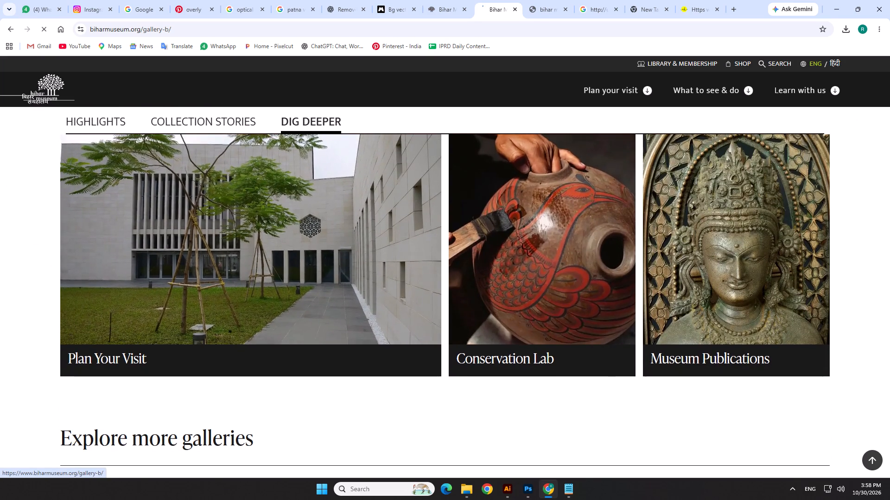
{"action": "scroll", "coordinate": [463, 269], "scroll_direction": "down", "scroll_amount": 15}
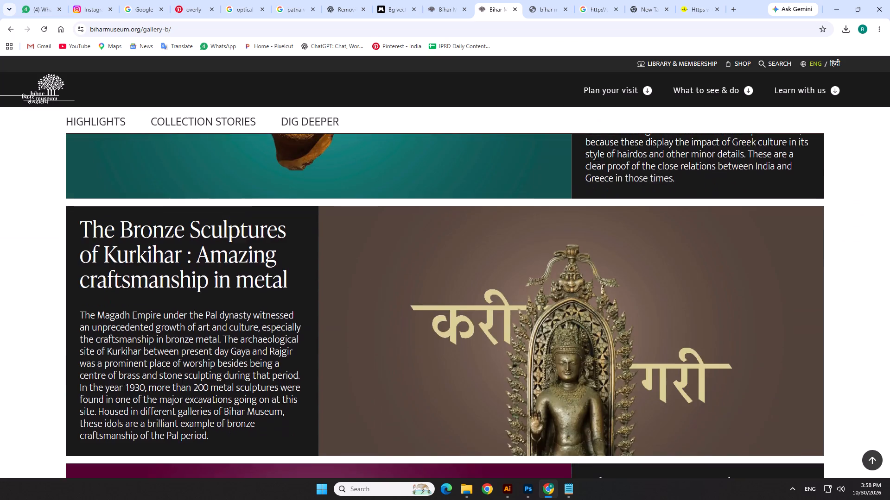
{"action": "scroll", "coordinate": [463, 269], "scroll_direction": "down", "scroll_amount": 16}
{"action": "scroll", "coordinate": [463, 269], "scroll_direction": "down", "scroll_amount": 10}
{"action": "scroll", "coordinate": [463, 269], "scroll_direction": "up", "scroll_amount": 3}
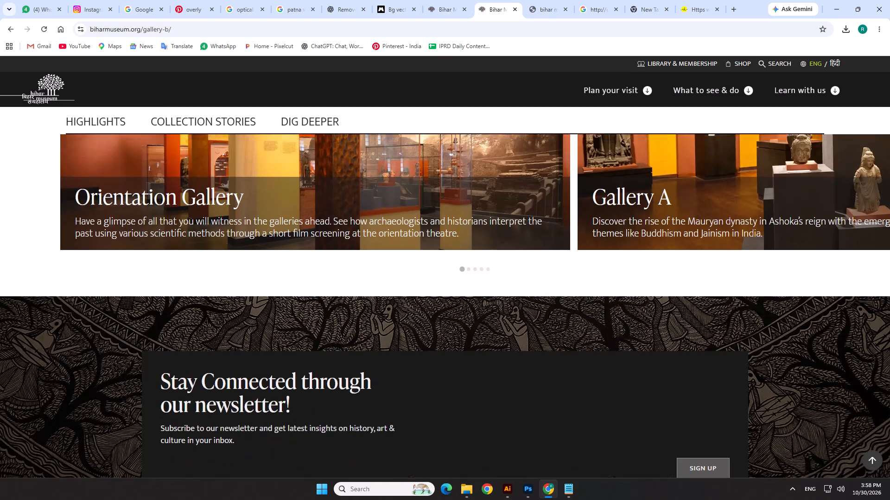
{"action": "scroll", "coordinate": [463, 269], "scroll_direction": "up", "scroll_amount": 1}
Open the Gallery A page from the carousel and advance its galleries carousel to the Gallery C and History Art Gallery slides.
{"action": "left_click_drag", "start_coordinate": [732, 259], "coordinate": [733, 286]}
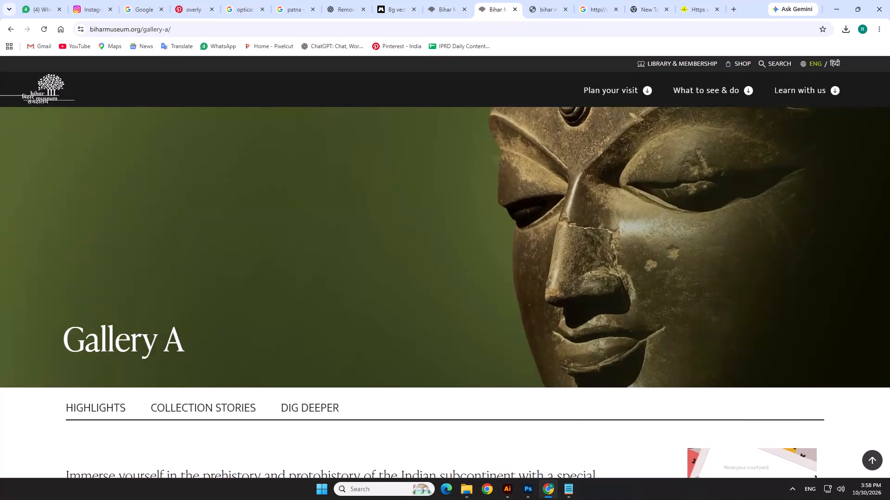
{"action": "scroll", "coordinate": [760, 250], "scroll_direction": "down", "scroll_amount": 11}
{"action": "scroll", "coordinate": [754, 258], "scroll_direction": "up", "scroll_amount": 1}
{"action": "scroll", "coordinate": [754, 258], "scroll_direction": "down", "scroll_amount": 20}
{"action": "scroll", "coordinate": [754, 258], "scroll_direction": "down", "scroll_amount": 7}
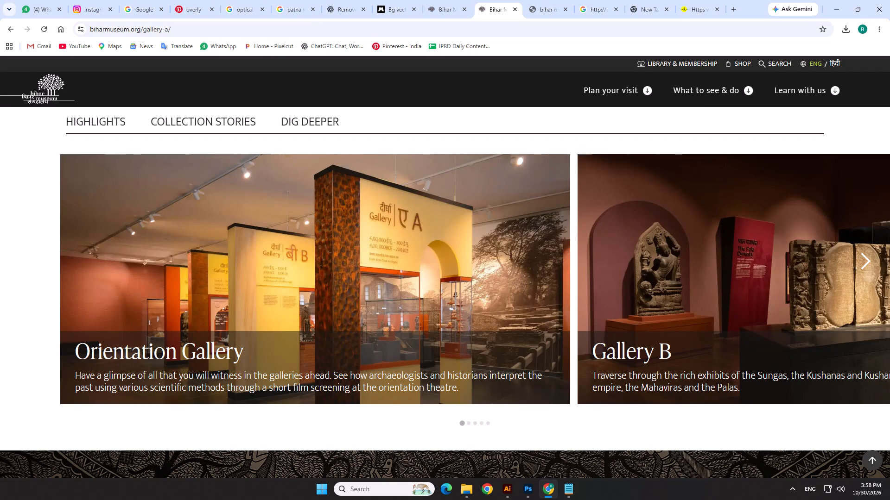
{"action": "left_click", "coordinate": [470, 424]}
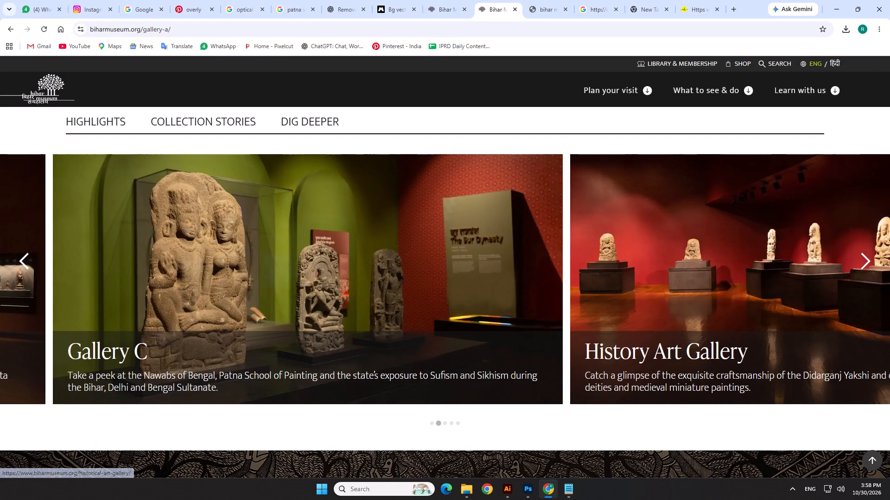
Inspect the History Art Gallery slide's page code and look through the biharmuseum.org source files for the image.
{"action": "right_click", "coordinate": [649, 262]}
{"action": "left_click", "coordinate": [673, 380]}
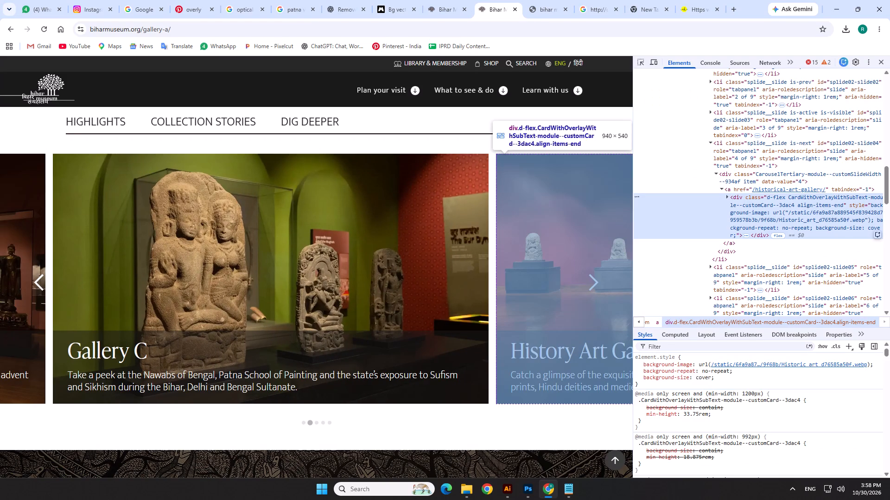
{"action": "left_click", "coordinate": [734, 62]}
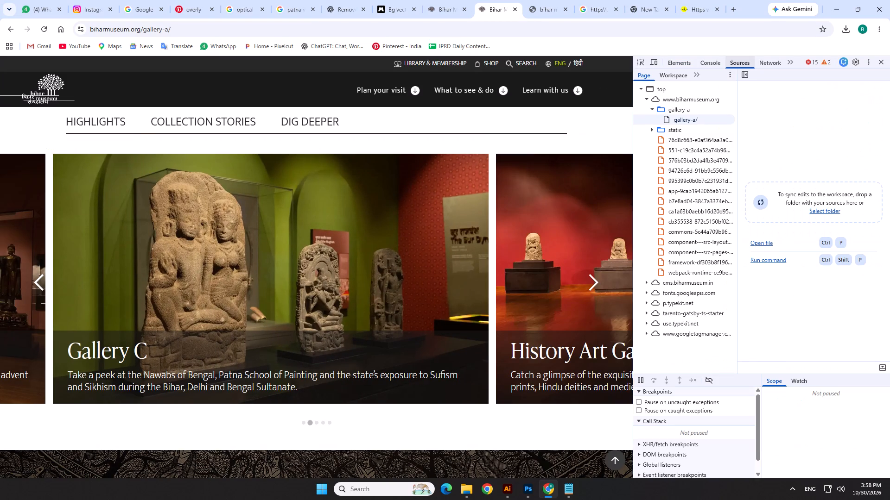
{"action": "left_click", "coordinate": [686, 143]}
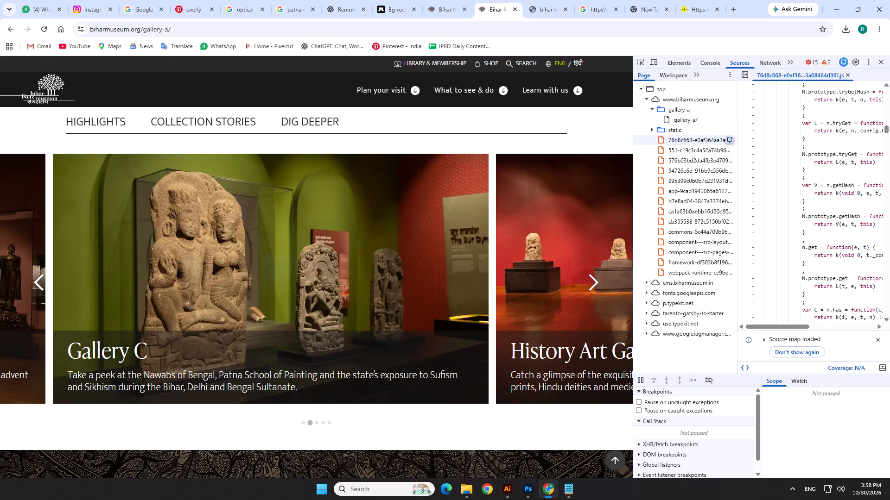
{"action": "left_click", "coordinate": [684, 153]}
{"action": "double_click", "coordinate": [684, 153]}
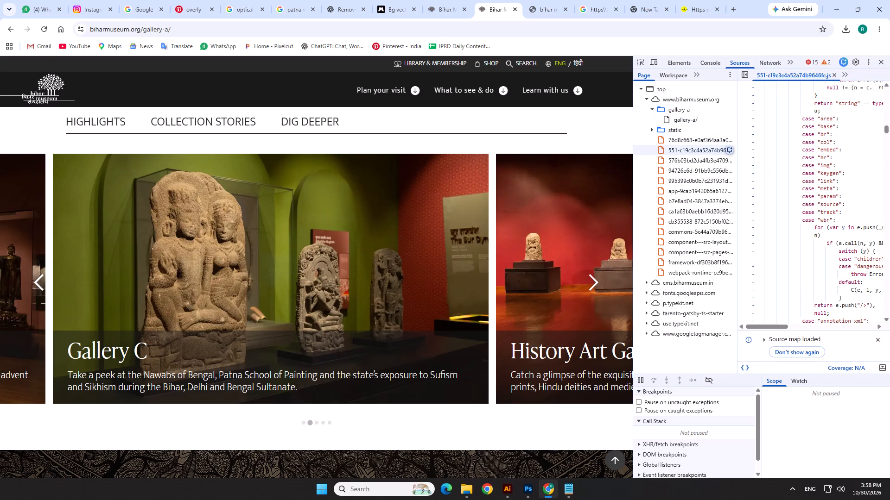
{"action": "left_click", "coordinate": [683, 143]}
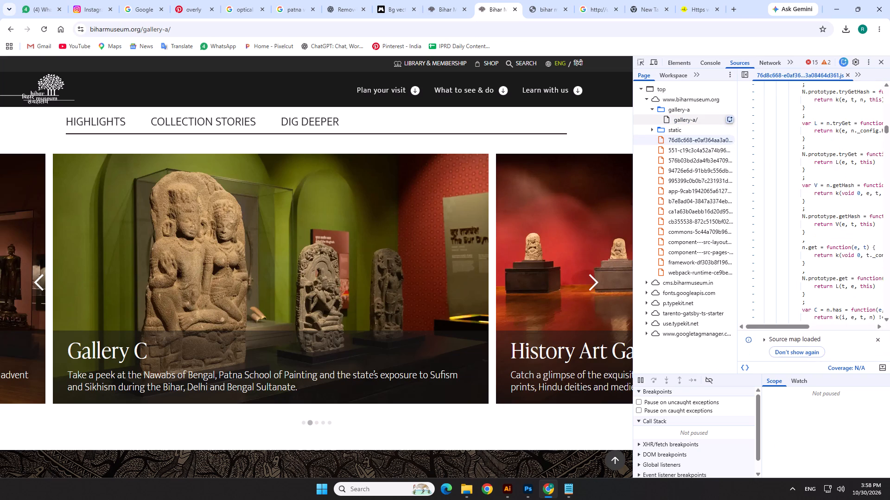
{"action": "left_click", "coordinate": [680, 119]}
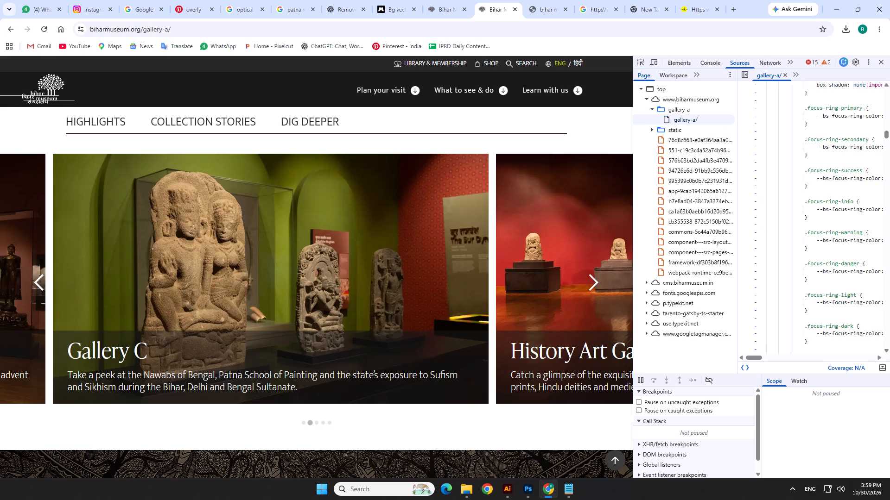
{"action": "left_click", "coordinate": [682, 218]}
{"action": "left_click", "coordinate": [681, 214]}
{"action": "left_click", "coordinate": [681, 206]}
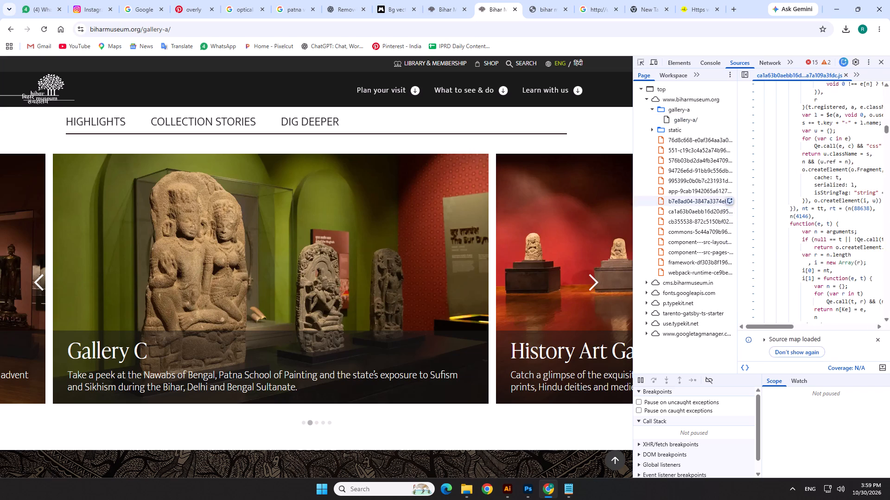
Open the Gallery C page, close the developer tools, and look through it as far as the galleries carousel.
{"action": "left_click", "coordinate": [436, 254]}
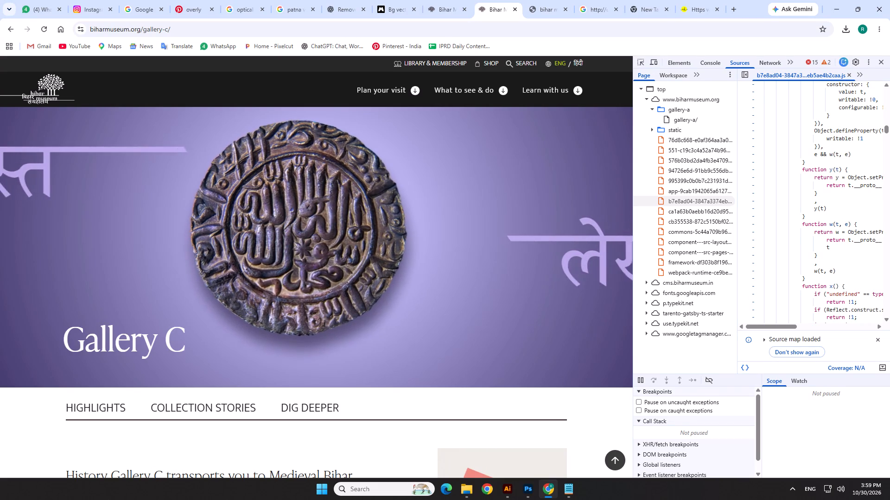
{"action": "left_click", "coordinate": [460, 249]}
{"action": "scroll", "coordinate": [460, 253], "scroll_direction": "down", "scroll_amount": 13}
{"action": "left_click", "coordinate": [887, 62]}
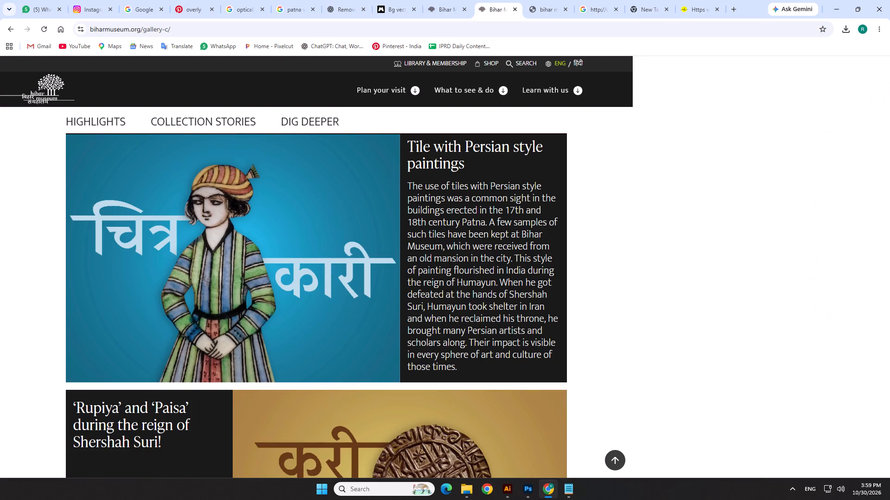
{"action": "scroll", "coordinate": [222, 390], "scroll_direction": "down", "scroll_amount": 19}
{"action": "scroll", "coordinate": [331, 350], "scroll_direction": "down", "scroll_amount": 8}
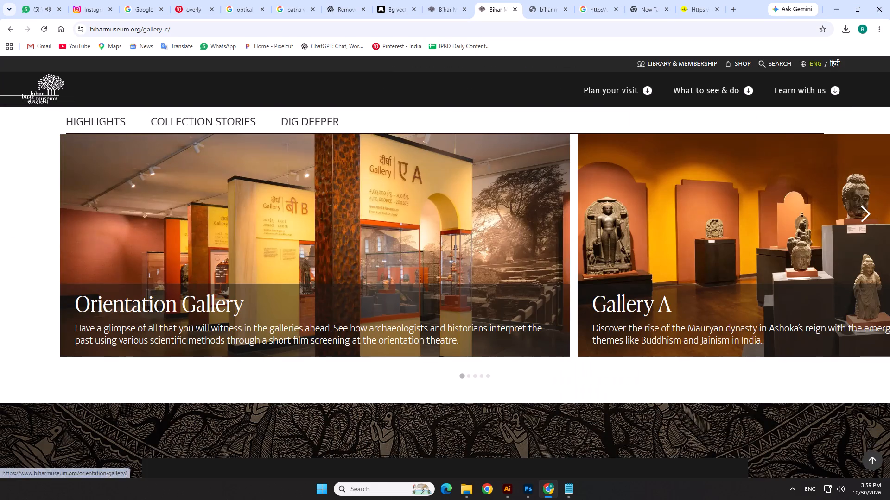
Open the Gallery A page from the carousel and look through it for its galleries carousel.
{"action": "left_click", "coordinate": [629, 243]}
{"action": "scroll", "coordinate": [622, 282], "scroll_direction": "down", "scroll_amount": 11}
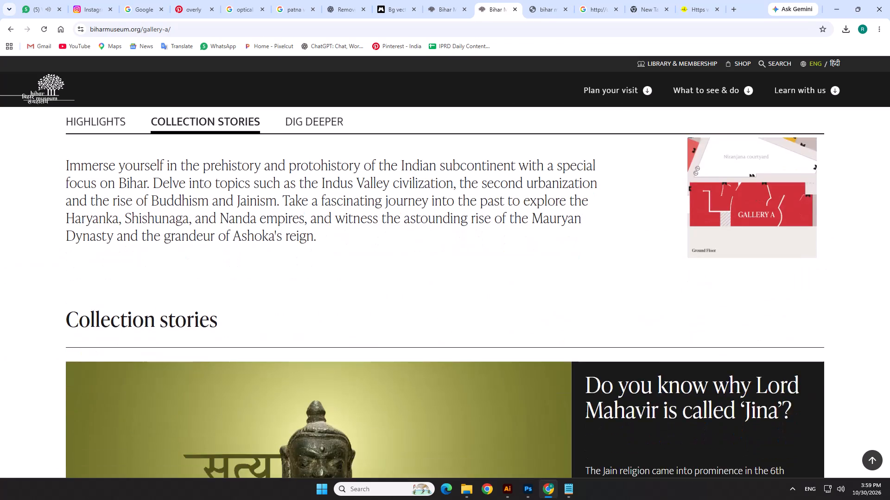
{"action": "scroll", "coordinate": [884, 234], "scroll_direction": "down", "scroll_amount": 20}
{"action": "scroll", "coordinate": [884, 234], "scroll_direction": "down", "scroll_amount": 5}
{"action": "scroll", "coordinate": [752, 323], "scroll_direction": "up", "scroll_amount": 1}
{"action": "scroll", "coordinate": [737, 331], "scroll_direction": "down", "scroll_amount": 13}
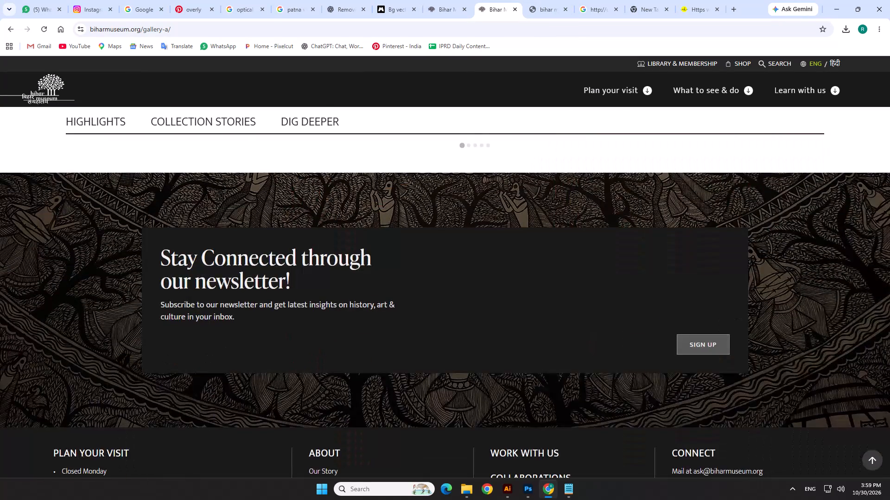
{"action": "scroll", "coordinate": [623, 364], "scroll_direction": "up", "scroll_amount": 9}
{"action": "scroll", "coordinate": [628, 375], "scroll_direction": "down", "scroll_amount": 3}
Advance the galleries carousel to Gallery B and save that slide's link to the Desktop as an HTML document.
{"action": "left_click", "coordinate": [868, 260]}
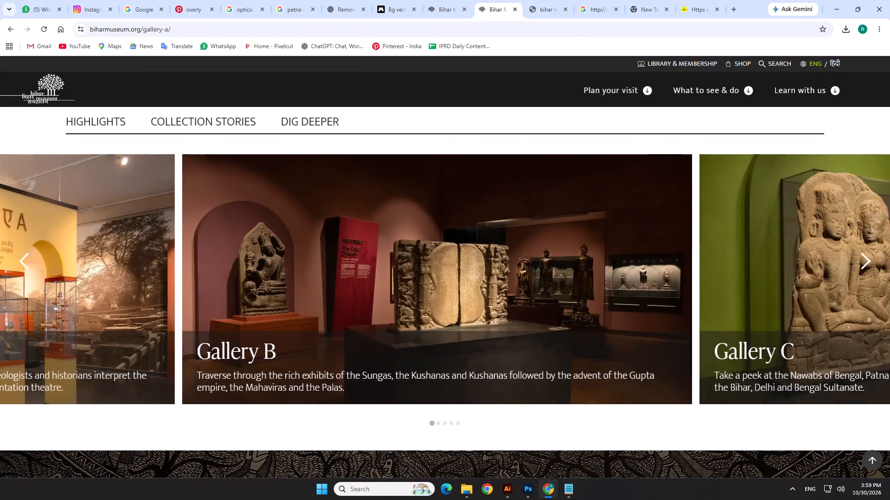
{"action": "left_click_drag", "start_coordinate": [322, 279], "coordinate": [332, 287]}
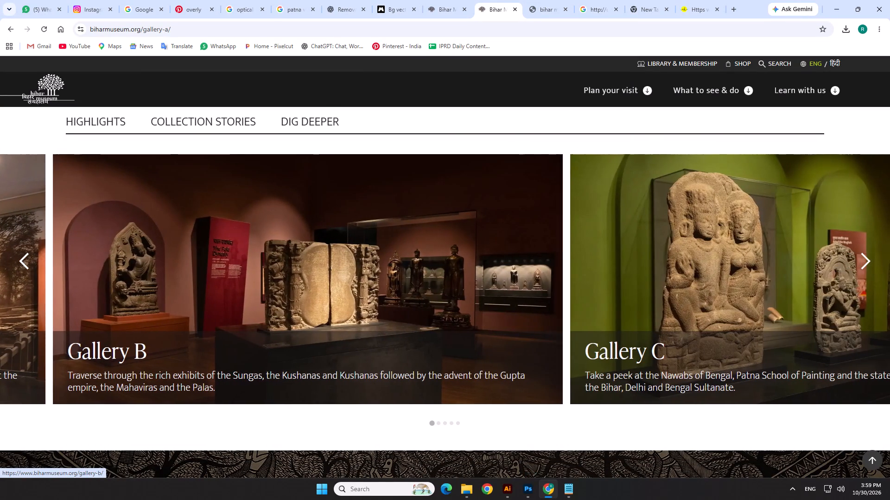
{"action": "right_click_drag", "start_coordinate": [332, 286], "coordinate": [317, 351]}
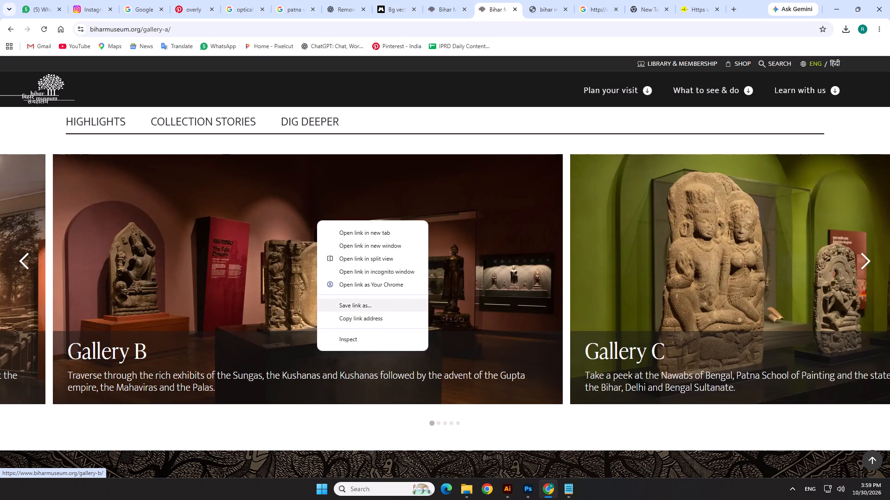
{"action": "left_click", "coordinate": [350, 306]}
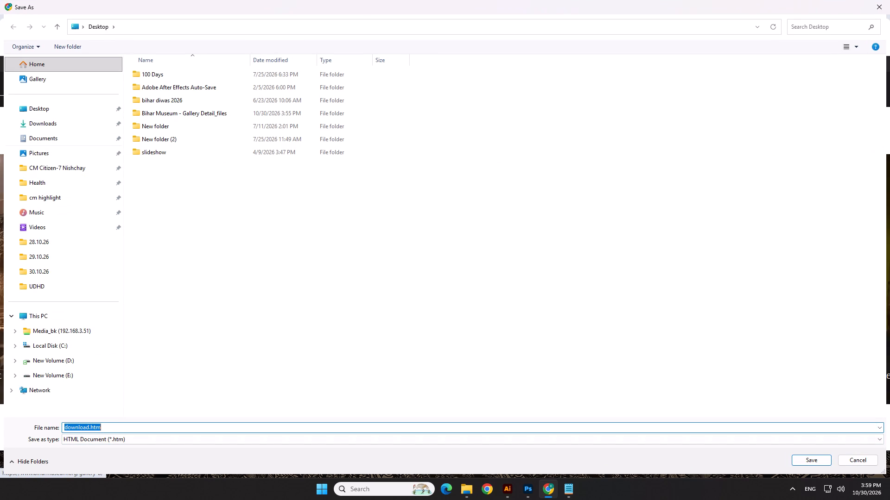
{"action": "left_click", "coordinate": [46, 110]}
{"action": "left_click", "coordinate": [817, 456]}
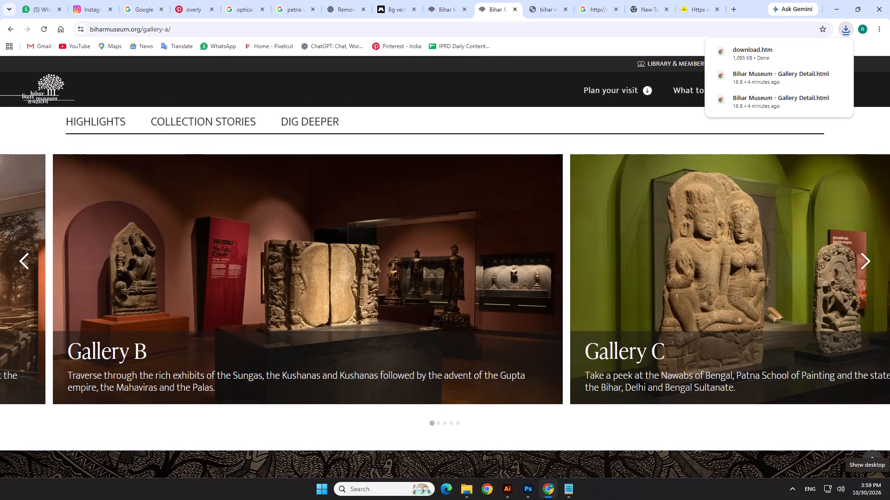
Open the downloaded download.htm to check its contents, and close it again.
{"action": "left_click", "coordinate": [770, 56]}
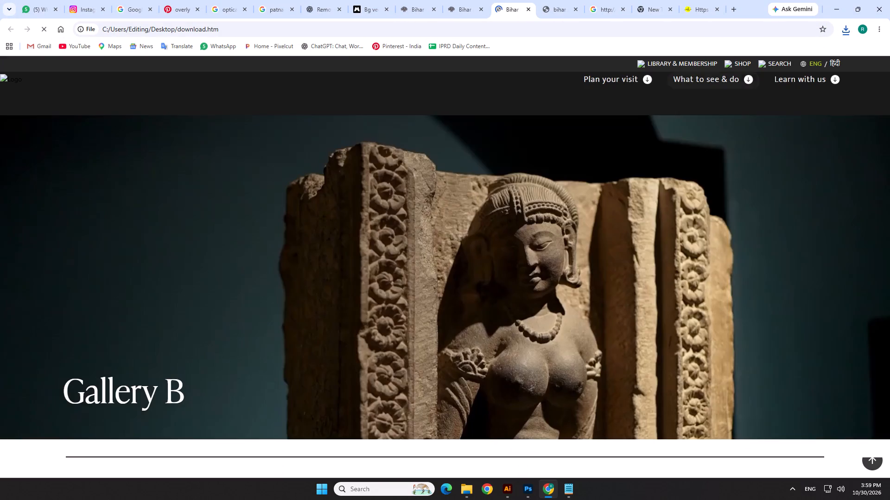
{"action": "left_click", "coordinate": [528, 9]}
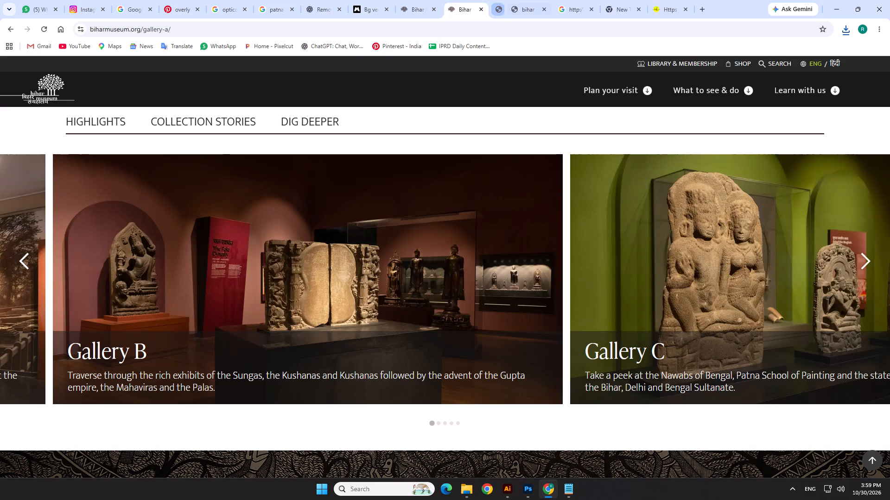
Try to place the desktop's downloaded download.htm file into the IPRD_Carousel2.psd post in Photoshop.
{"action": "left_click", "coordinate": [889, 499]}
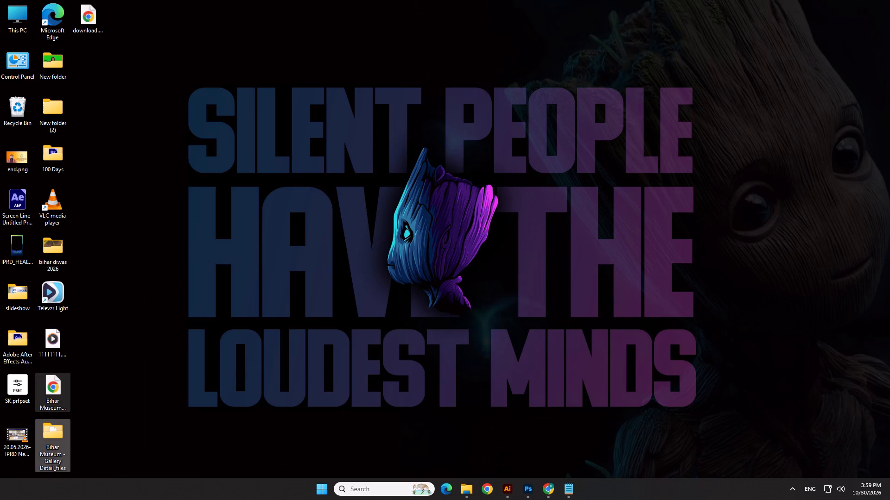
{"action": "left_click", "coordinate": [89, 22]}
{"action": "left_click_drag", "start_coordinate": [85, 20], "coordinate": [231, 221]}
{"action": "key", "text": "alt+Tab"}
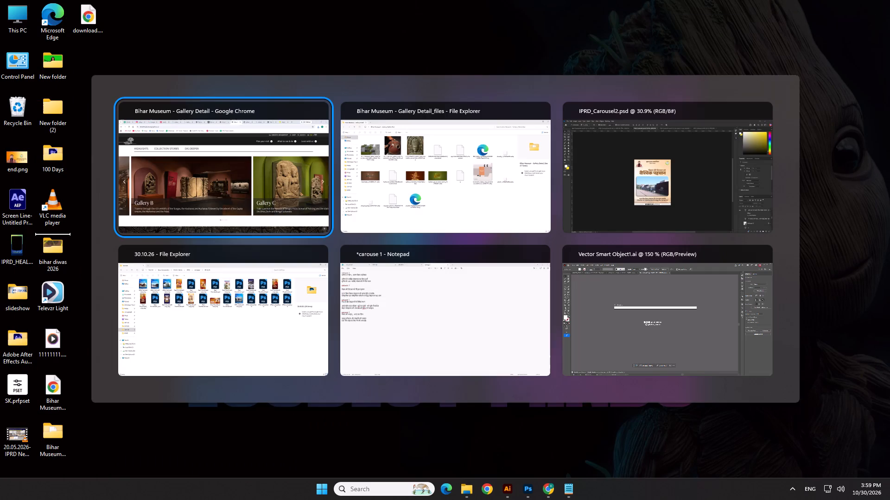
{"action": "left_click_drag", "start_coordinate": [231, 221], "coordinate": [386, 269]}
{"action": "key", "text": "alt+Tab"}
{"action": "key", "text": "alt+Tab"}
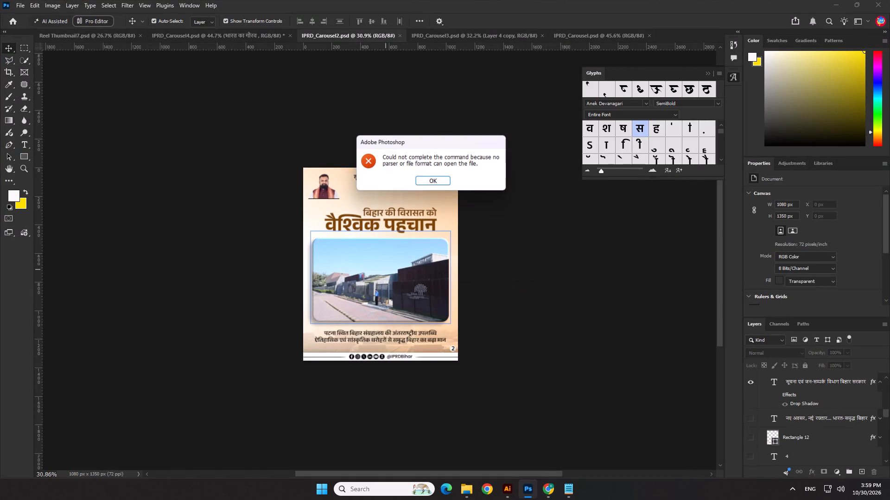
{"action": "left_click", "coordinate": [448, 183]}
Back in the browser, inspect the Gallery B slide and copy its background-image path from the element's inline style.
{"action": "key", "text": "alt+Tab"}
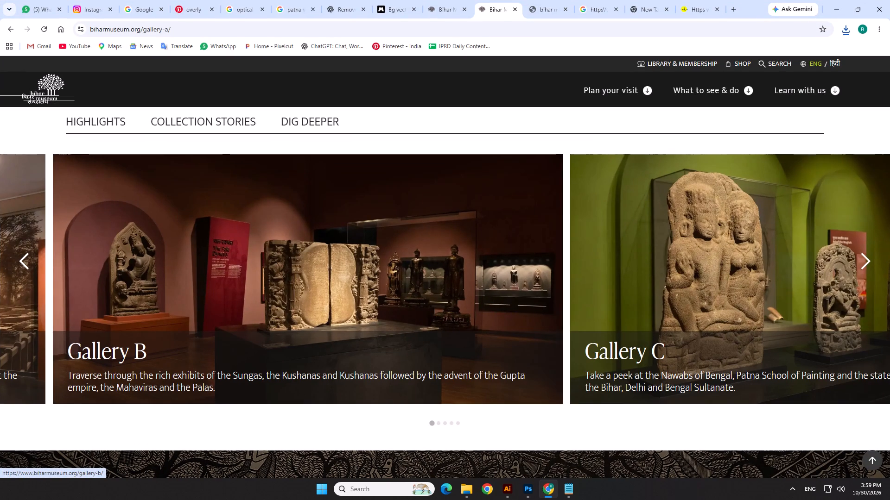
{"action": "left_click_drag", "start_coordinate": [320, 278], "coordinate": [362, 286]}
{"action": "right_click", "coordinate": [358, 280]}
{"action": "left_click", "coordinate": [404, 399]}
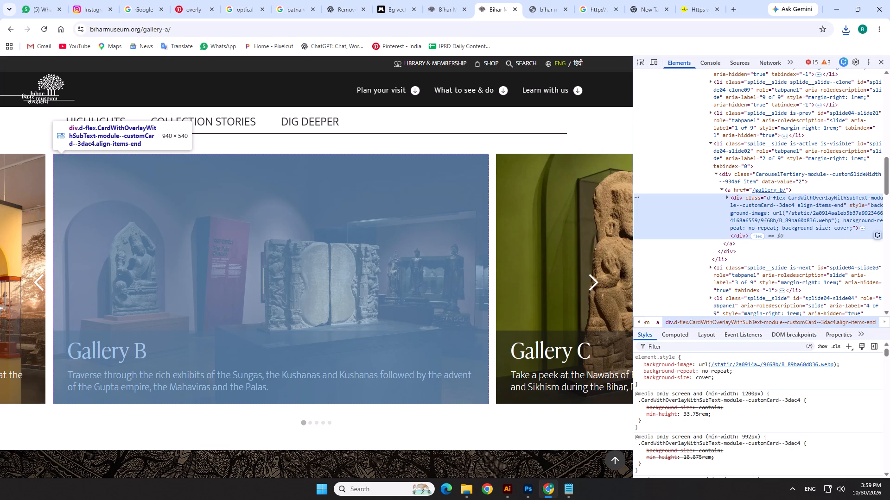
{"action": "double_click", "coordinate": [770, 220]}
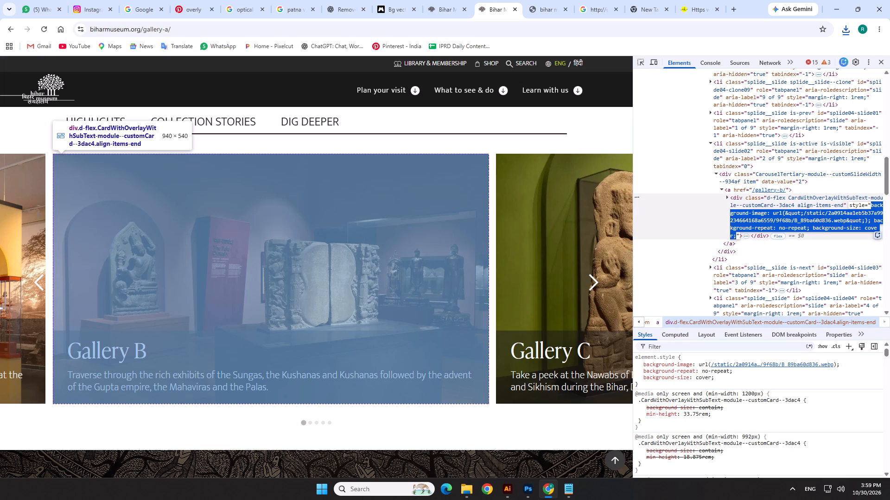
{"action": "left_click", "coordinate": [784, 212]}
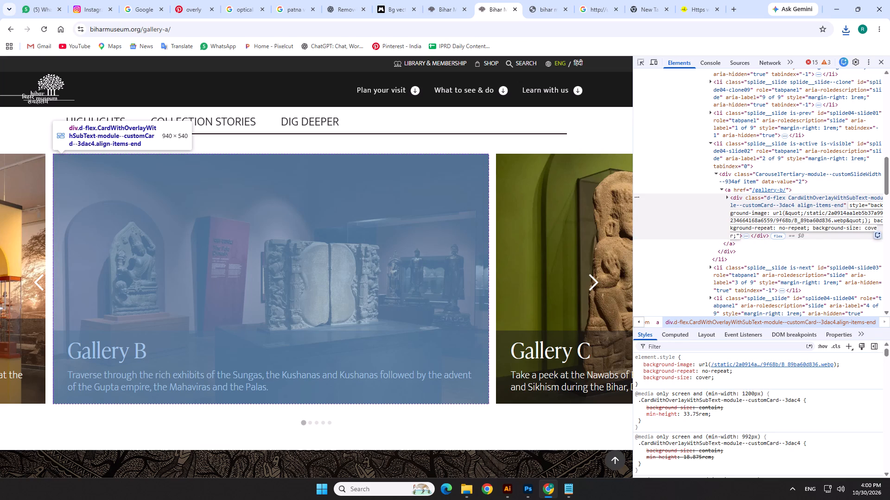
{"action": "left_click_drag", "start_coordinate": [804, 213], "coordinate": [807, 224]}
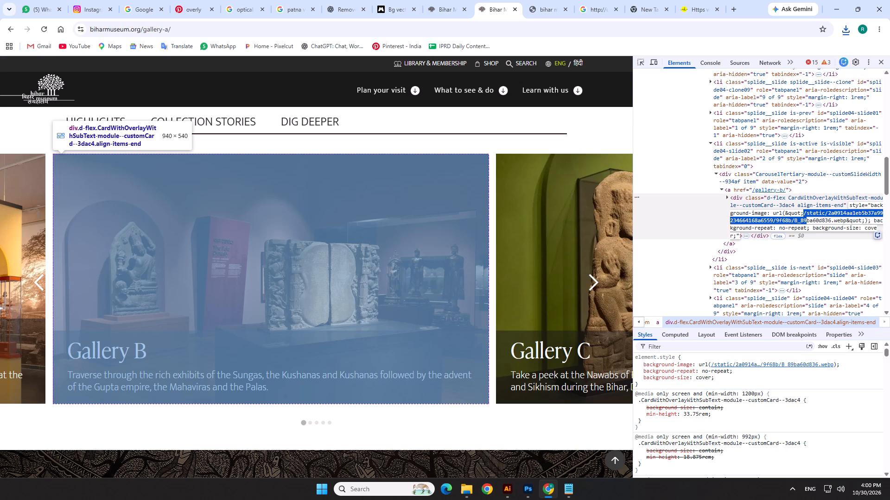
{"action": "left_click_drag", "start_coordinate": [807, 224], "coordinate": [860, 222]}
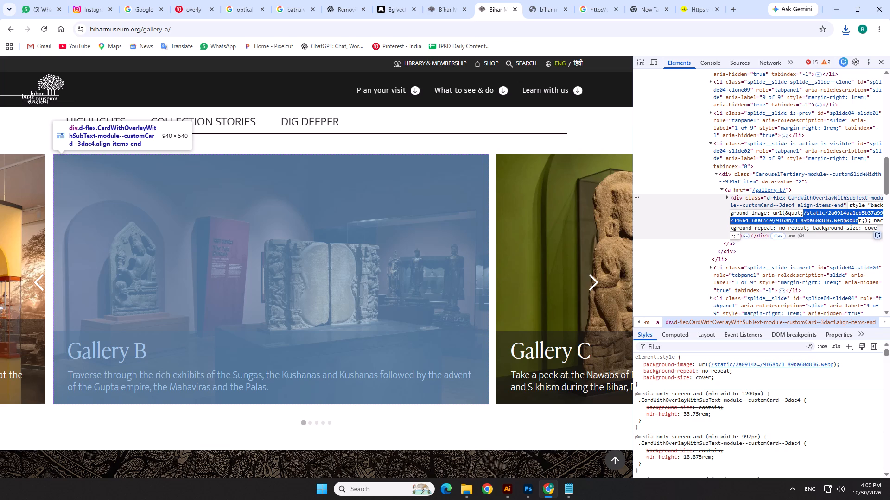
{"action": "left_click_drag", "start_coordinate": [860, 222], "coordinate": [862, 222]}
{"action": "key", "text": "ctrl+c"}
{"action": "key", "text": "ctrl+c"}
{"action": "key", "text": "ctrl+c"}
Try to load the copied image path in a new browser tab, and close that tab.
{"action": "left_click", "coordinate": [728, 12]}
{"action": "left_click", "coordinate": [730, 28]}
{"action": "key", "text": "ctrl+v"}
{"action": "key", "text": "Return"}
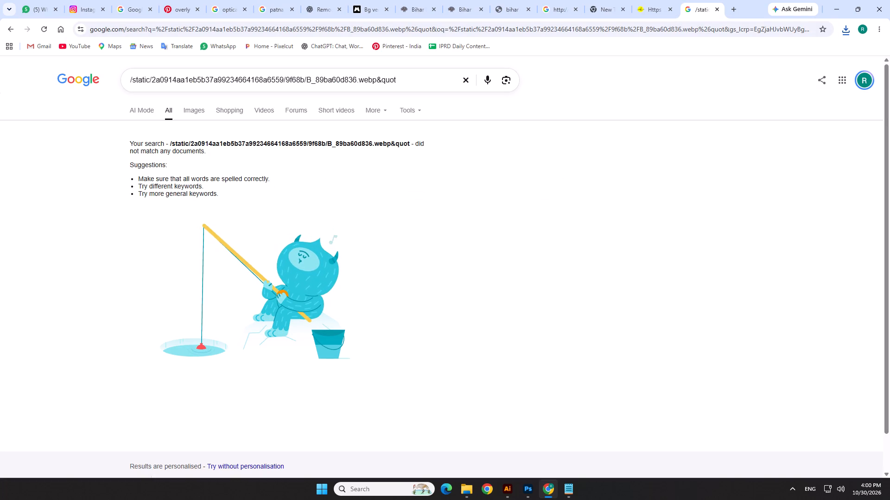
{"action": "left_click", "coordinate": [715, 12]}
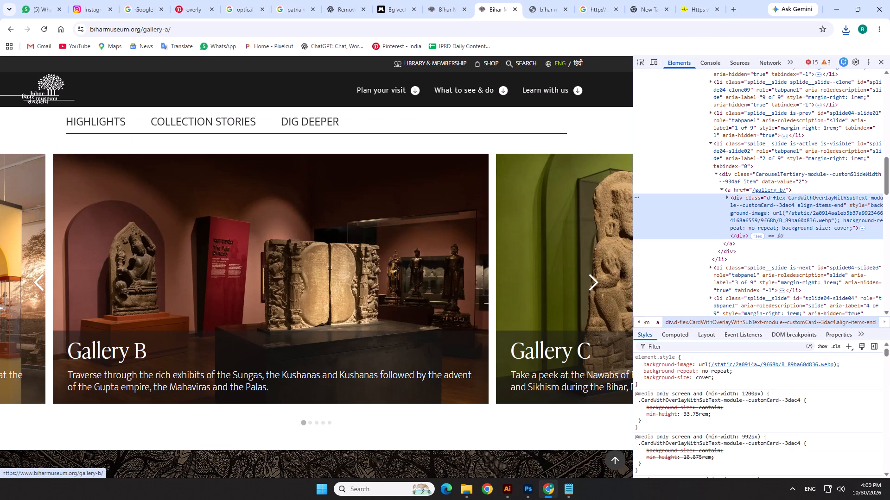
Open the Gallery B page from its carousel slide and close the developer tools.
{"action": "right_click", "coordinate": [235, 294]}
{"action": "left_click", "coordinate": [228, 295]}
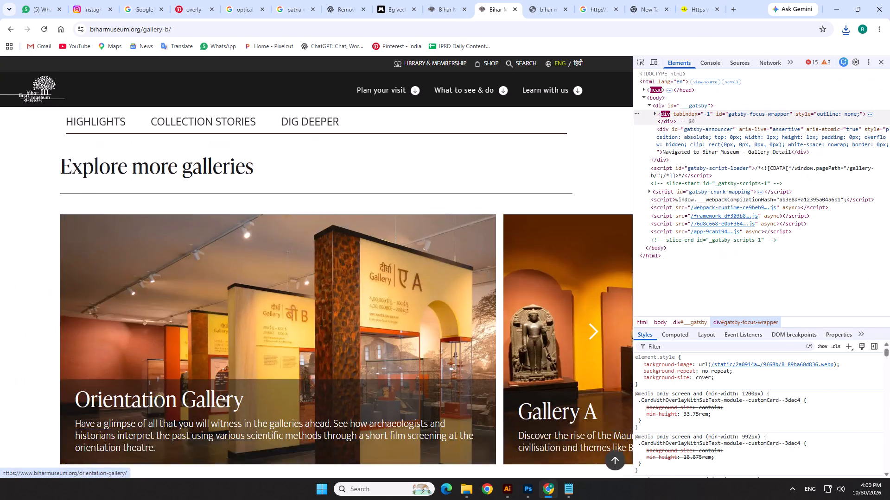
{"action": "left_click", "coordinate": [880, 63]}
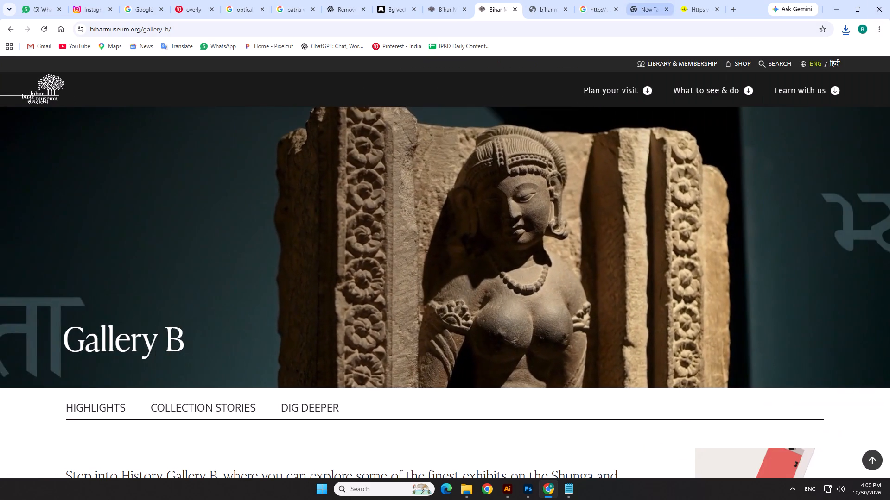
In the Orientation Gallery tab, go back to the Google home page and search for Bihar Museum.
{"action": "left_click", "coordinate": [445, 0]}
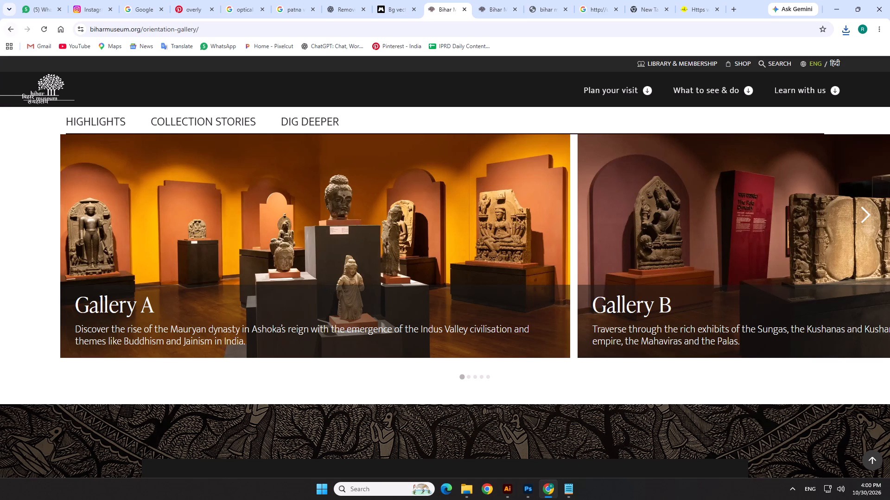
{"action": "left_click", "coordinate": [6, 31]}
{"action": "left_click", "coordinate": [6, 31]}
{"action": "left_click", "coordinate": [6, 31]}
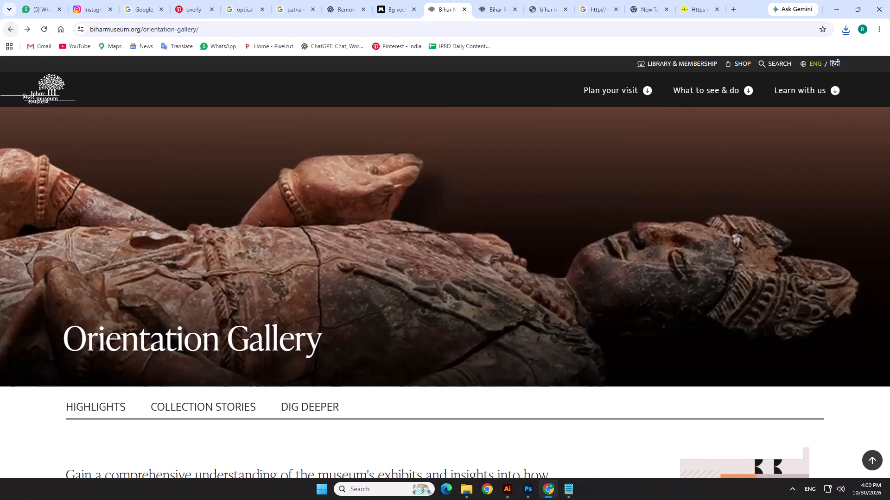
{"action": "left_click", "coordinate": [6, 31]}
{"action": "double_click", "coordinate": [6, 31]}
{"action": "left_click", "coordinate": [6, 31]}
{"action": "double_click", "coordinate": [6, 31]}
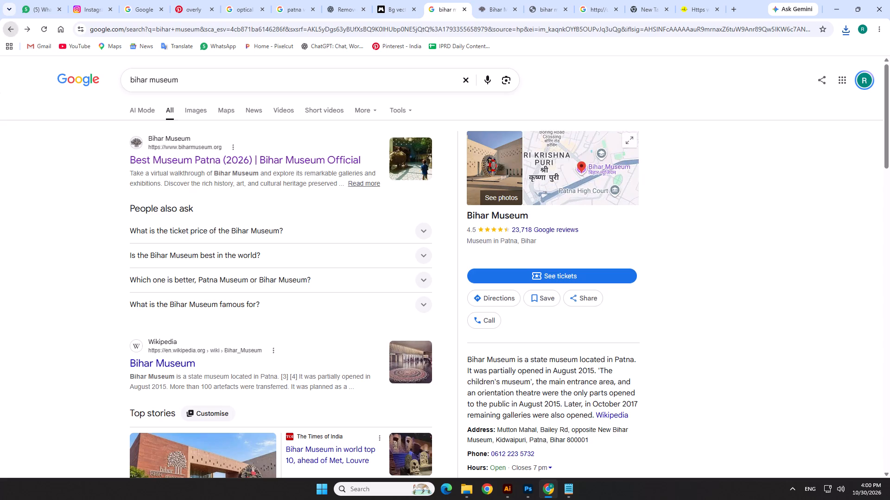
{"action": "left_click", "coordinate": [313, 244]}
{"action": "left_click", "coordinate": [331, 262]}
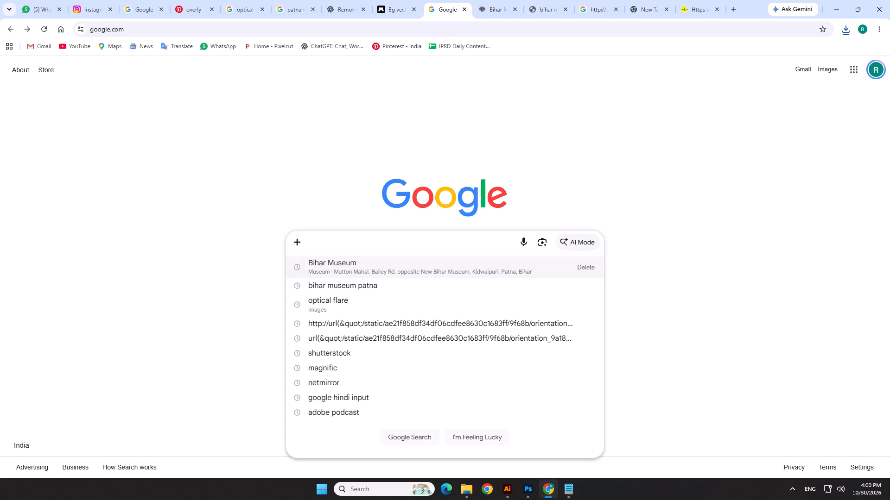
Extend the Google search to "bihar museum bihar tourism".
{"action": "left_click", "coordinate": [224, 83]}
{"action": "key", "text": "space"}
{"action": "type", "text": "bihar y"}
{"action": "key", "text": "BackSpace"}
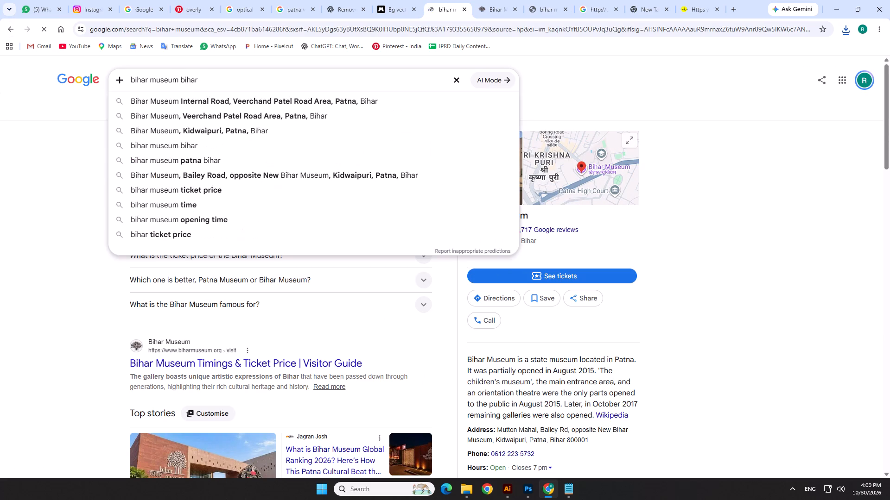
{"action": "type", "text": "tou"}
{"action": "key", "text": "Down"}
{"action": "key", "text": "Return"}
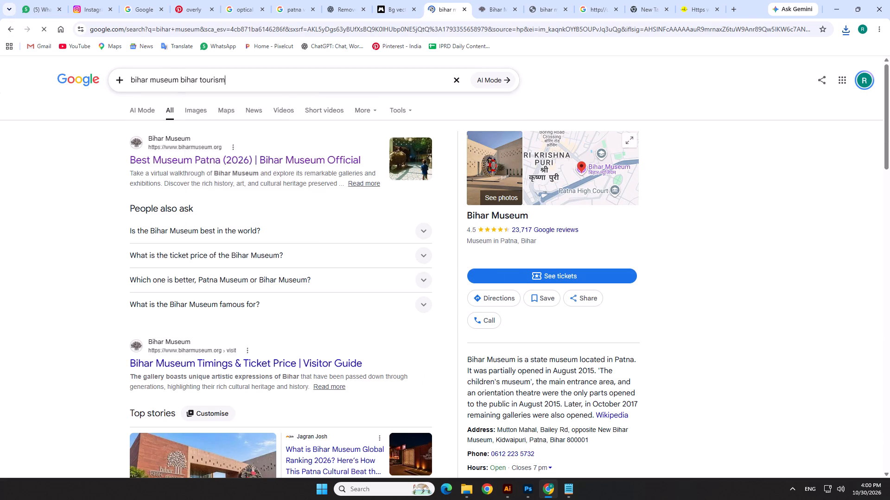
Open the Bihar Museum Timings & Ticket Price result and look through the page for its Galleries carousel.
{"action": "scroll", "coordinate": [224, 83], "scroll_direction": "up", "scroll_amount": 1}
{"action": "scroll", "coordinate": [217, 246], "scroll_direction": "down", "scroll_amount": 1}
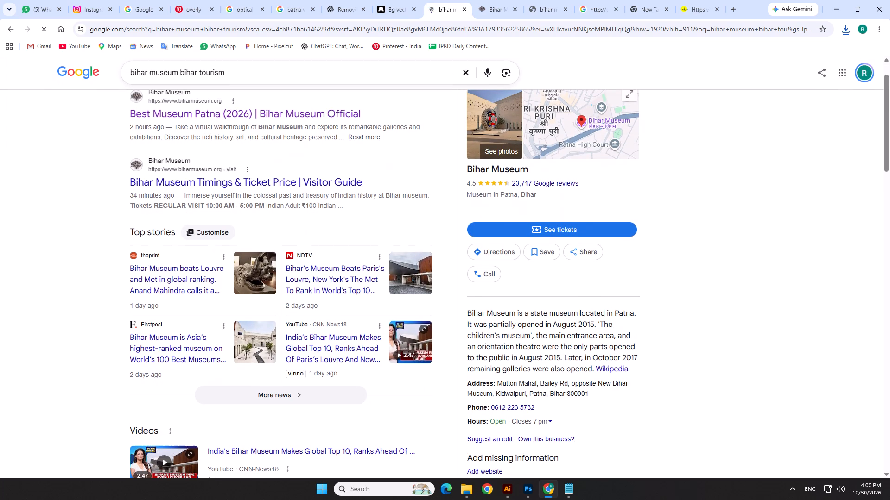
{"action": "left_click", "coordinate": [235, 188]}
{"action": "scroll", "coordinate": [551, 262], "scroll_direction": "down", "scroll_amount": 4}
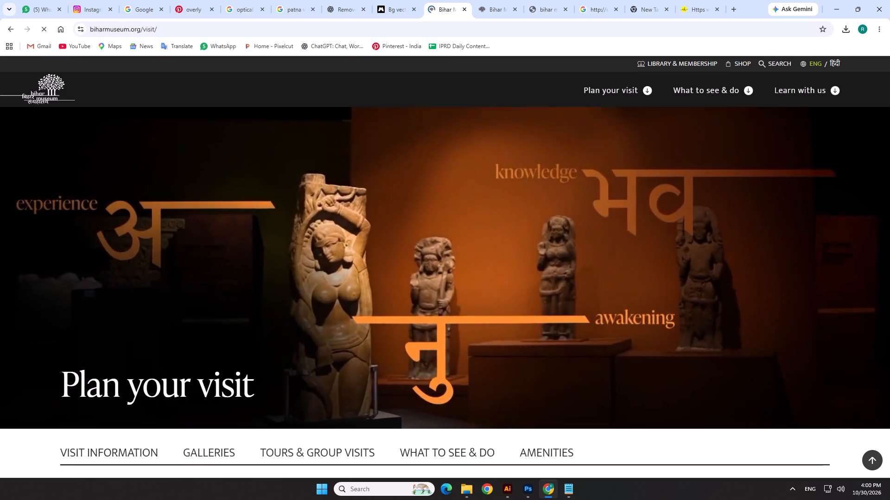
{"action": "scroll", "coordinate": [551, 262], "scroll_direction": "down", "scroll_amount": 3}
{"action": "scroll", "coordinate": [522, 233], "scroll_direction": "up", "scroll_amount": 1}
{"action": "scroll", "coordinate": [522, 233], "scroll_direction": "down", "scroll_amount": 6}
{"action": "scroll", "coordinate": [321, 237], "scroll_direction": "up", "scroll_amount": 2}
{"action": "scroll", "coordinate": [316, 232], "scroll_direction": "down", "scroll_amount": 10}
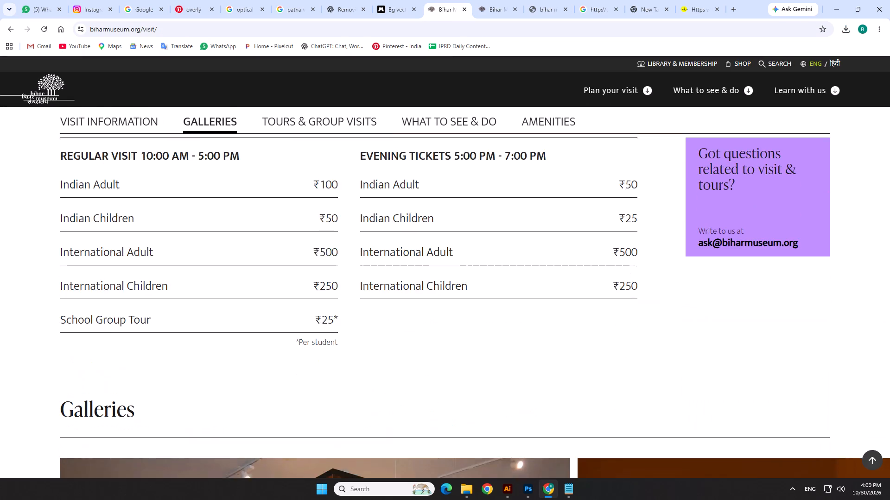
{"action": "scroll", "coordinate": [317, 231], "scroll_direction": "down", "scroll_amount": 8}
{"action": "scroll", "coordinate": [338, 245], "scroll_direction": "up", "scroll_amount": 5}
{"action": "left_click_drag", "start_coordinate": [350, 247], "coordinate": [361, 288]}
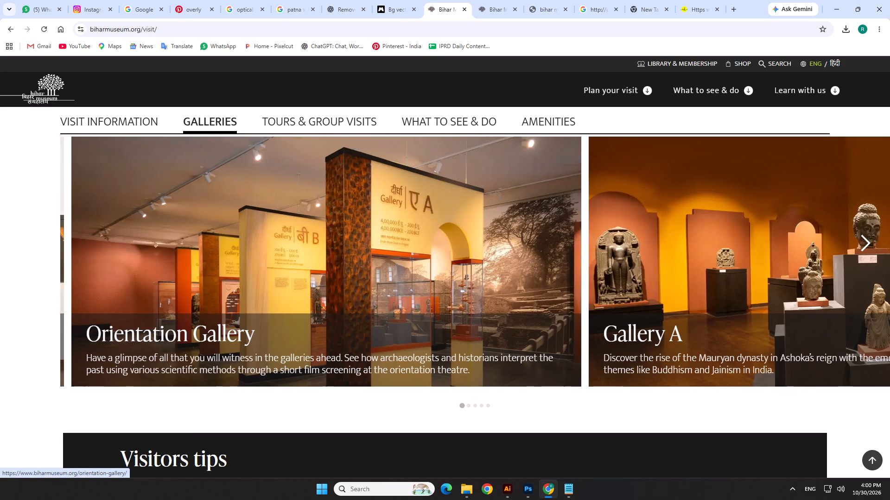
{"action": "left_click_drag", "start_coordinate": [361, 288], "coordinate": [361, 289]}
Open the Orientation Gallery page from the carousel and look through it for the Explore more galleries section.
{"action": "left_click", "coordinate": [350, 275]}
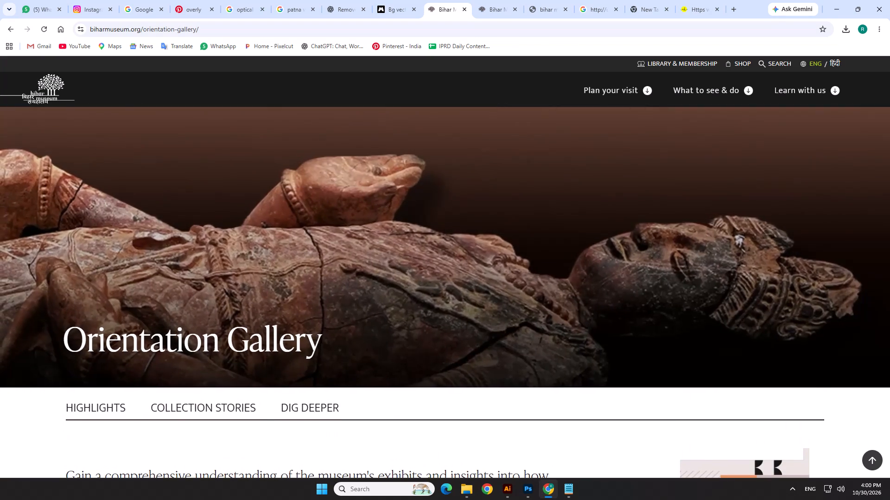
{"action": "scroll", "coordinate": [791, 207], "scroll_direction": "down", "scroll_amount": 6}
{"action": "scroll", "coordinate": [734, 235], "scroll_direction": "down", "scroll_amount": 20}
{"action": "scroll", "coordinate": [734, 235], "scroll_direction": "down", "scroll_amount": 5}
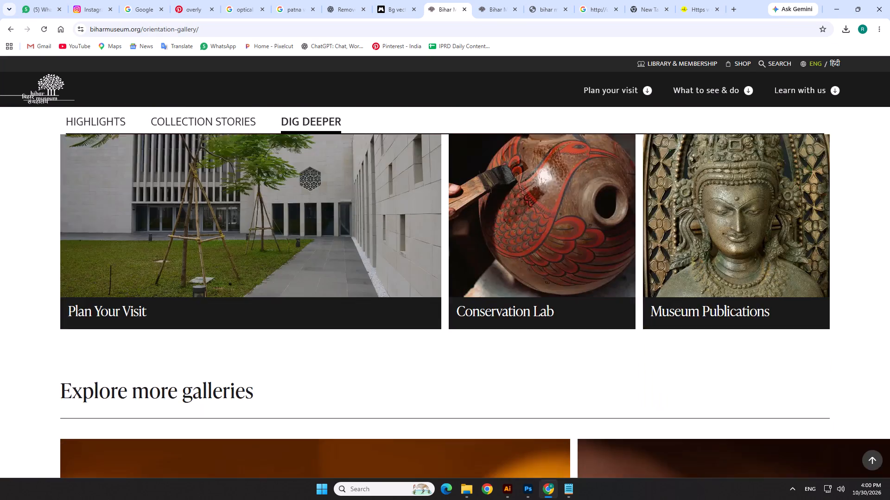
{"action": "scroll", "coordinate": [407, 281], "scroll_direction": "down", "scroll_amount": 11}
{"action": "scroll", "coordinate": [404, 280], "scroll_direction": "up", "scroll_amount": 6}
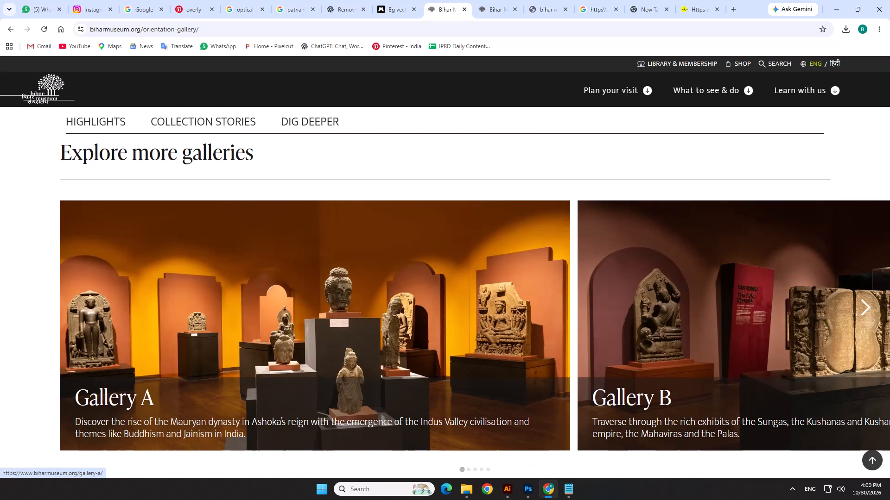
Inspect the Gallery A slide and open its linked background image in the developer tools' source preview.
{"action": "right_click", "coordinate": [368, 285]}
{"action": "left_click", "coordinate": [400, 401]}
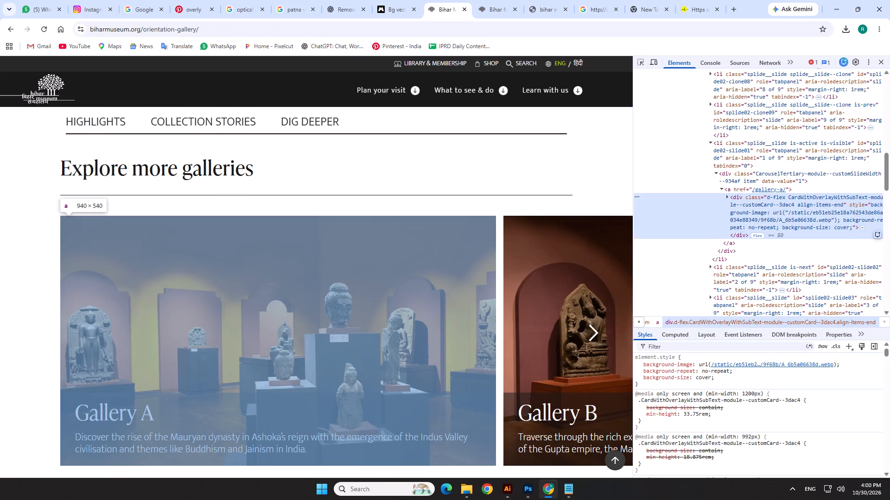
{"action": "left_click", "coordinate": [877, 236]}
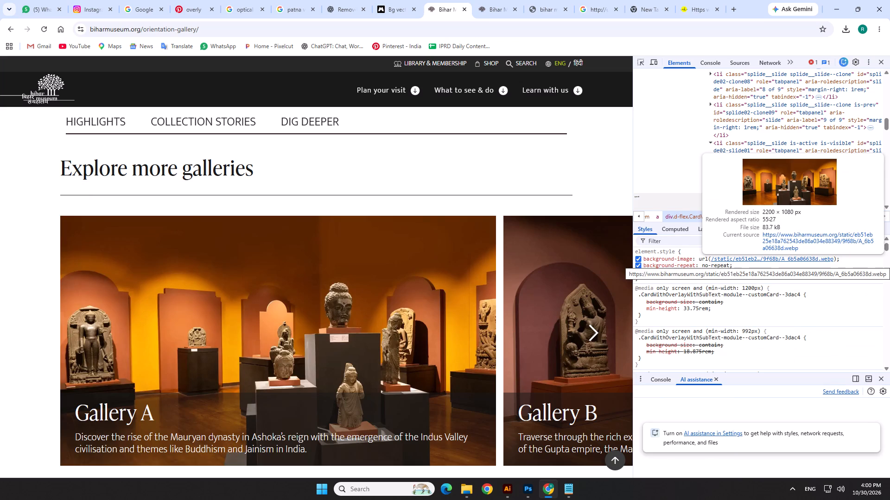
{"action": "left_click", "coordinate": [639, 259]}
{"action": "left_click", "coordinate": [639, 259]}
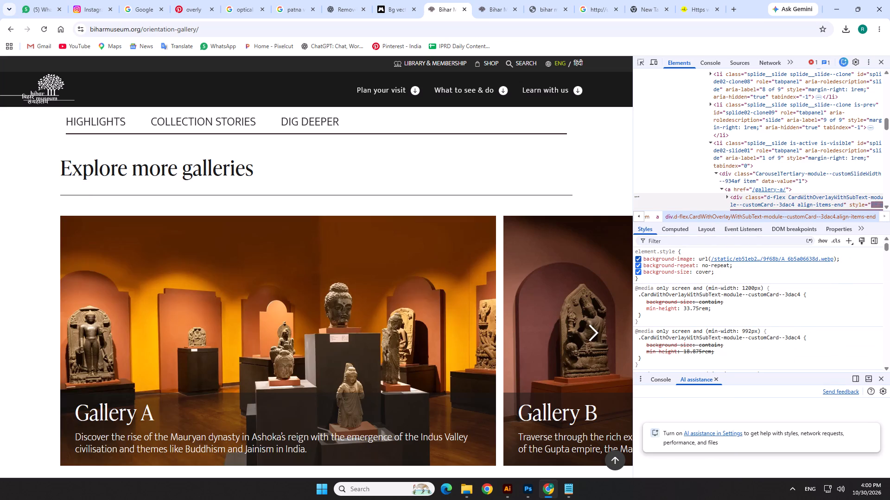
{"action": "left_click", "coordinate": [736, 258]}
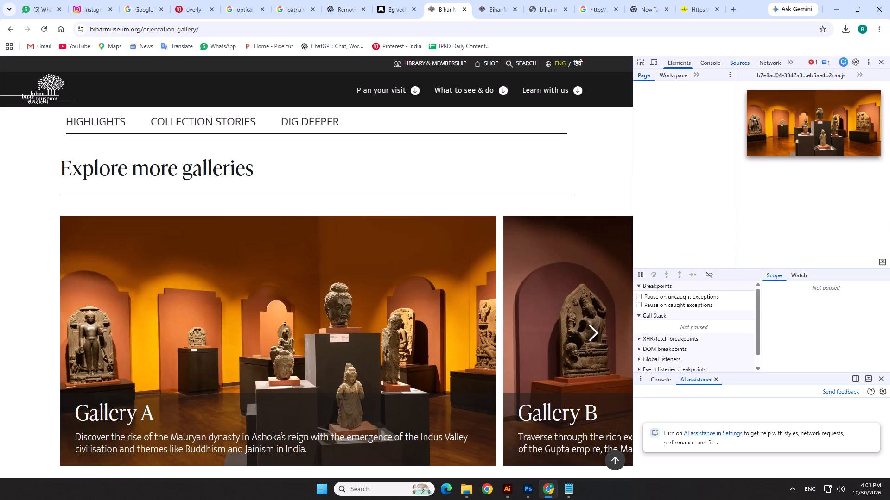
Save the previewed Gallery A image to the Downloads folder as A_6b5a06638d.webp.
{"action": "left_click", "coordinate": [787, 126]}
{"action": "right_click", "coordinate": [787, 126]}
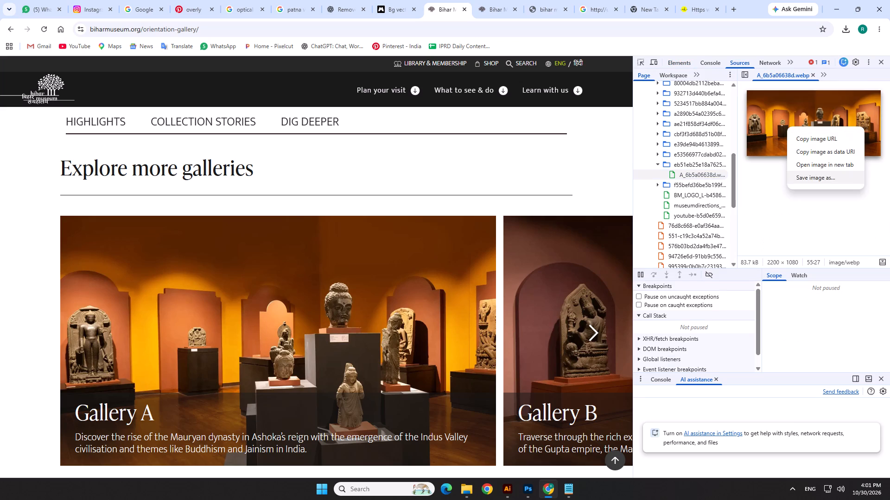
{"action": "left_click", "coordinate": [807, 181]}
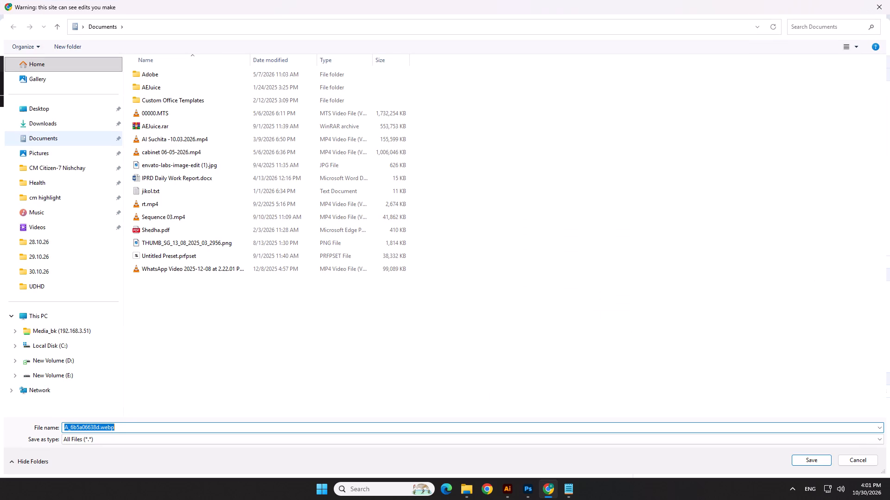
{"action": "left_click", "coordinate": [63, 129]}
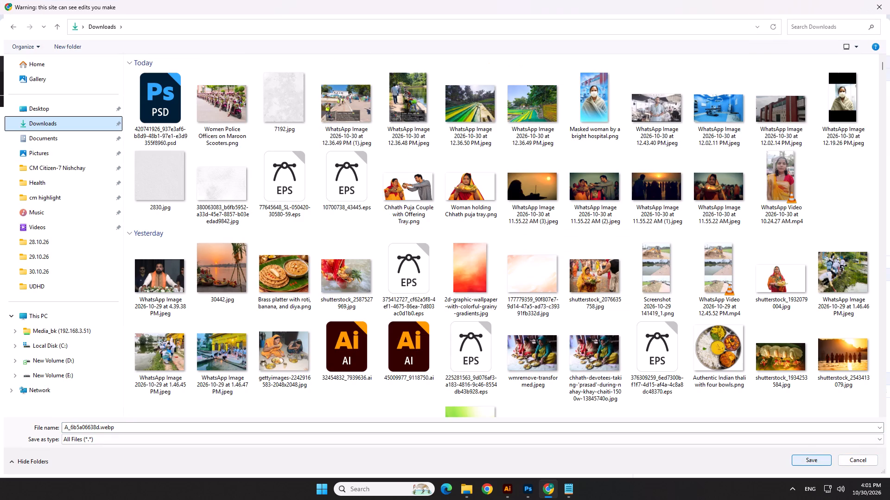
{"action": "left_click", "coordinate": [814, 461]}
Switch to File Explorer and view the saved A_6b5a06638d.webp image from the Downloads folder, closing it after checking.
{"action": "left_click", "coordinate": [465, 485]}
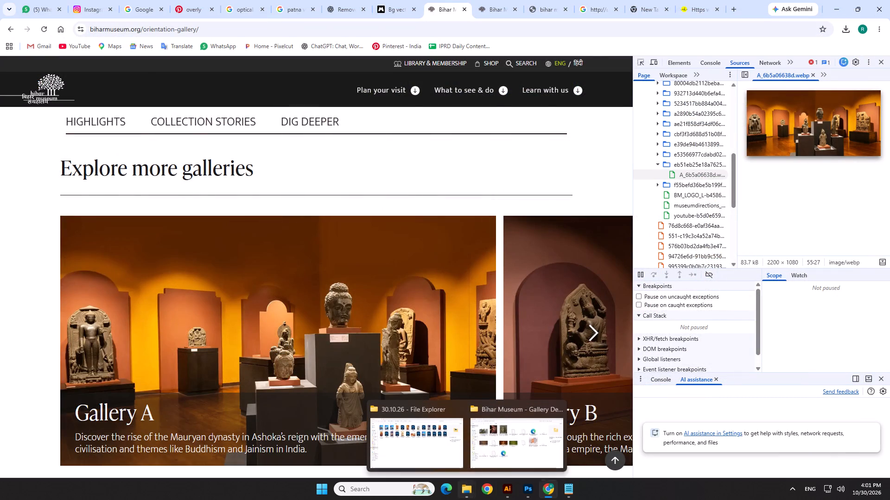
{"action": "left_click", "coordinate": [394, 450]}
{"action": "left_click", "coordinate": [25, 133]}
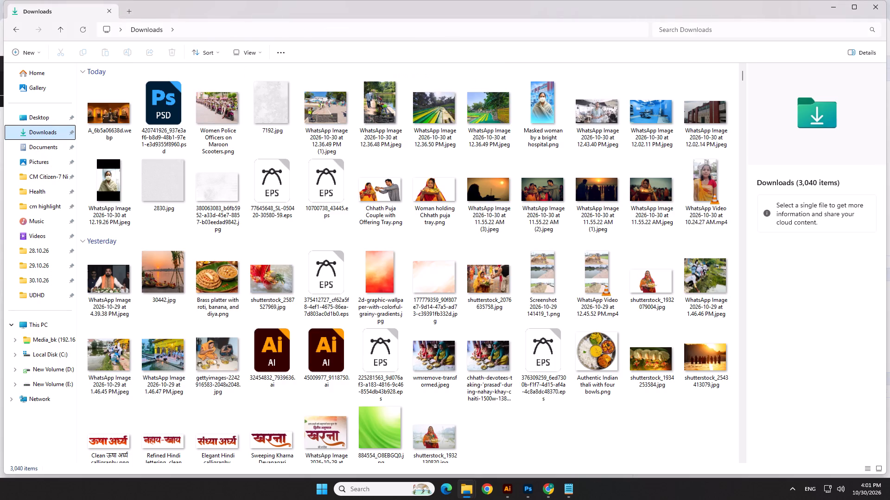
{"action": "double_click", "coordinate": [114, 109]}
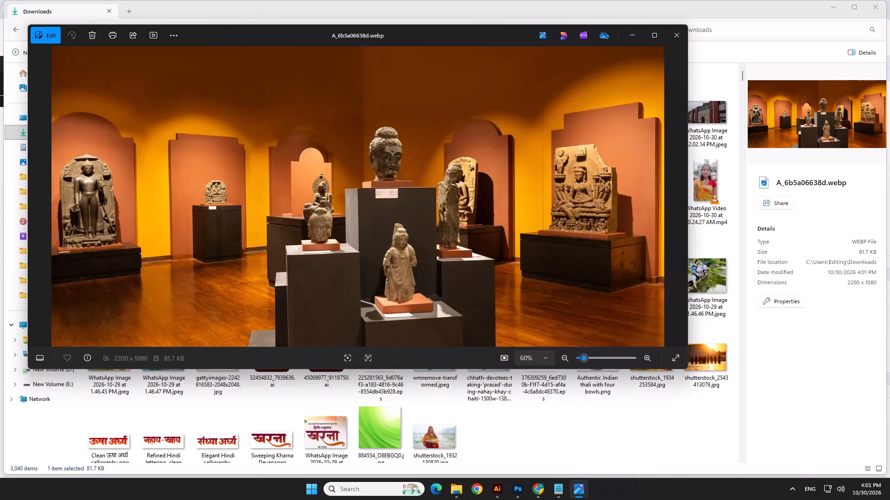
{"action": "left_click", "coordinate": [673, 27]}
Return to Chrome and close the open Orientation Gallery and Gallery B tabs of the Bihar Museum site.
{"action": "left_click", "coordinate": [534, 487]}
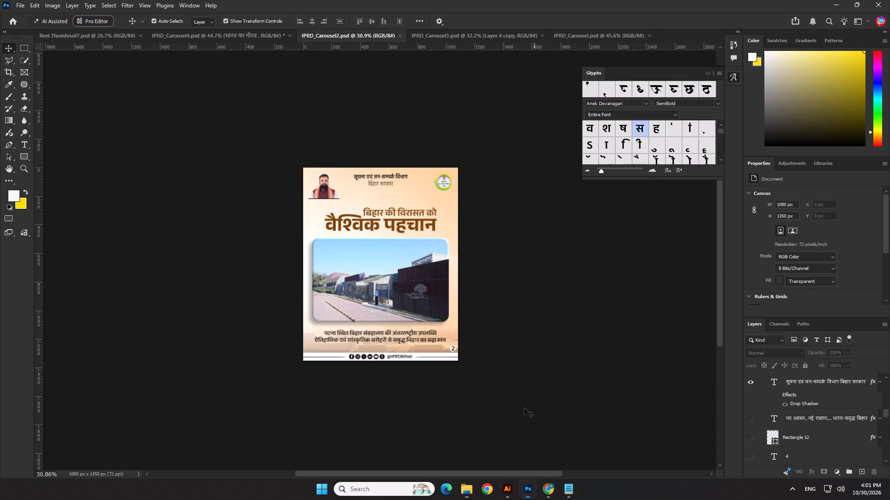
{"action": "left_click", "coordinate": [546, 486]}
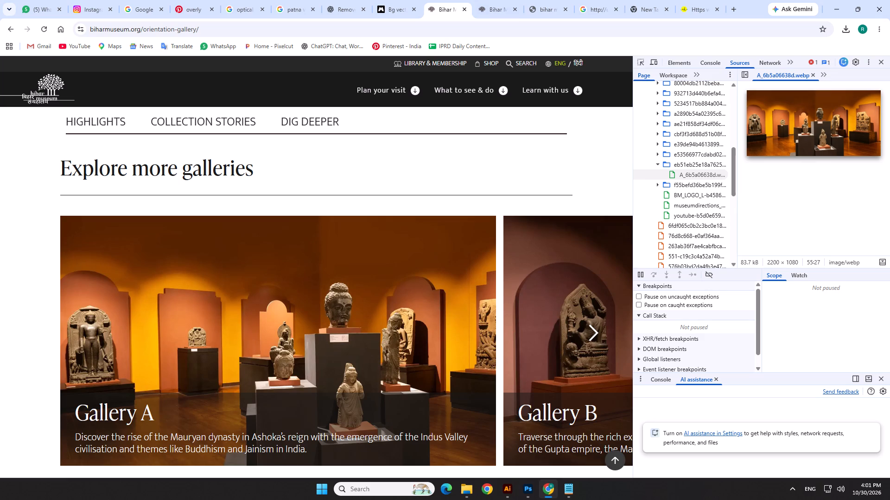
{"action": "scroll", "coordinate": [459, 266], "scroll_direction": "down", "scroll_amount": 2}
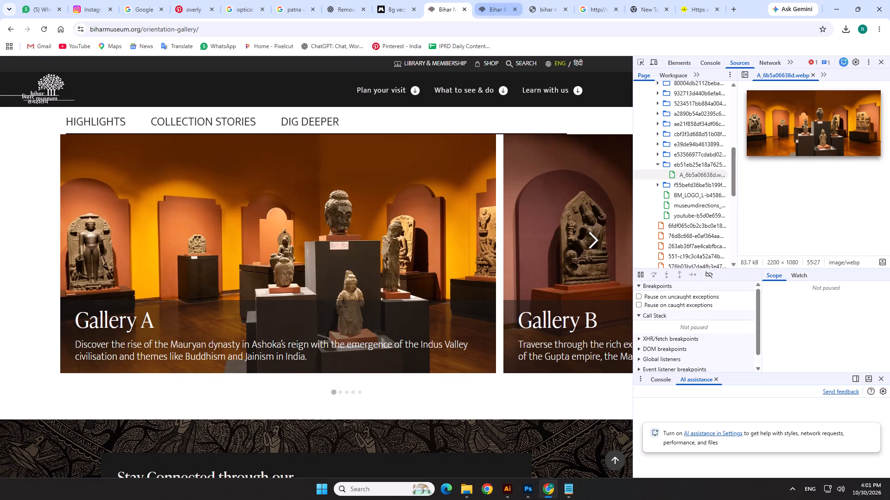
{"action": "left_click", "coordinate": [461, 8]}
{"action": "left_click", "coordinate": [450, 0]}
{"action": "left_click", "coordinate": [465, 12]}
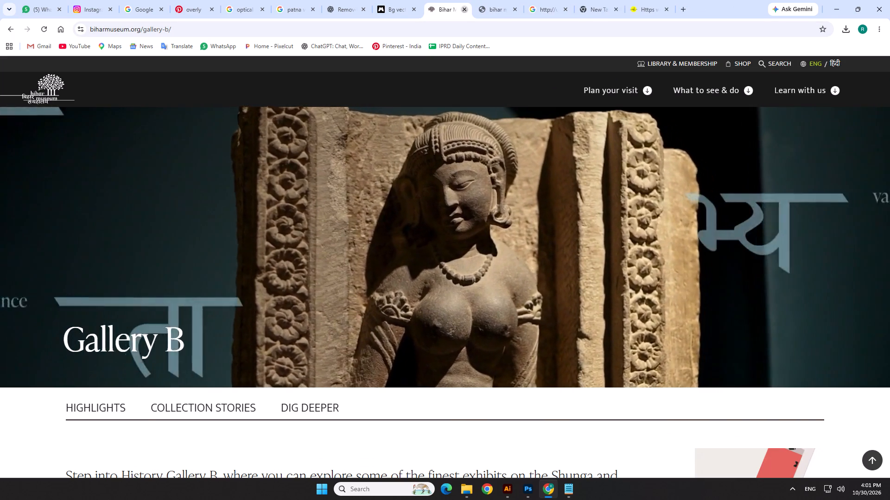
Open the Best Museum Patna (2026) | Bihar Museum Official result and look through the homepage down to its footer links.
{"action": "scroll", "coordinate": [213, 156], "scroll_direction": "up", "scroll_amount": 3}
{"action": "left_click", "coordinate": [215, 164]}
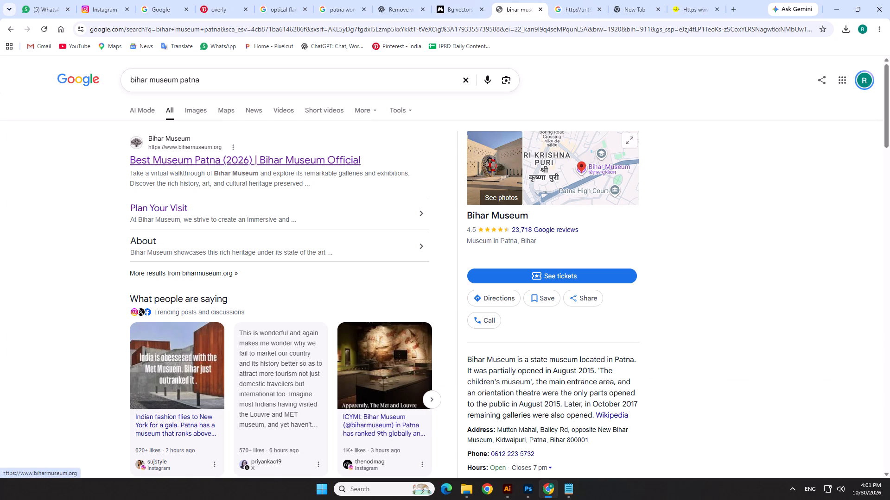
{"action": "scroll", "coordinate": [395, 351], "scroll_direction": "down", "scroll_amount": 6}
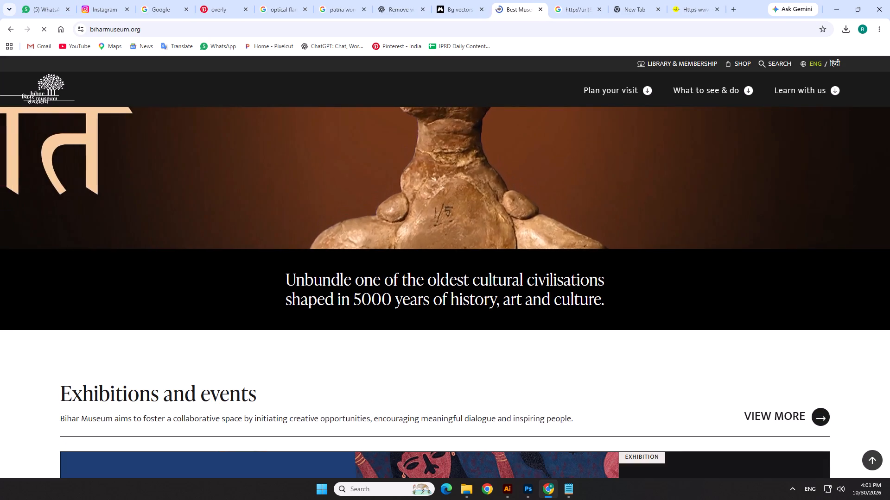
{"action": "scroll", "coordinate": [532, 362], "scroll_direction": "down", "scroll_amount": 14}
{"action": "scroll", "coordinate": [523, 368], "scroll_direction": "up", "scroll_amount": 1}
{"action": "scroll", "coordinate": [522, 368], "scroll_direction": "down", "scroll_amount": 20}
{"action": "scroll", "coordinate": [522, 368], "scroll_direction": "down", "scroll_amount": 11}
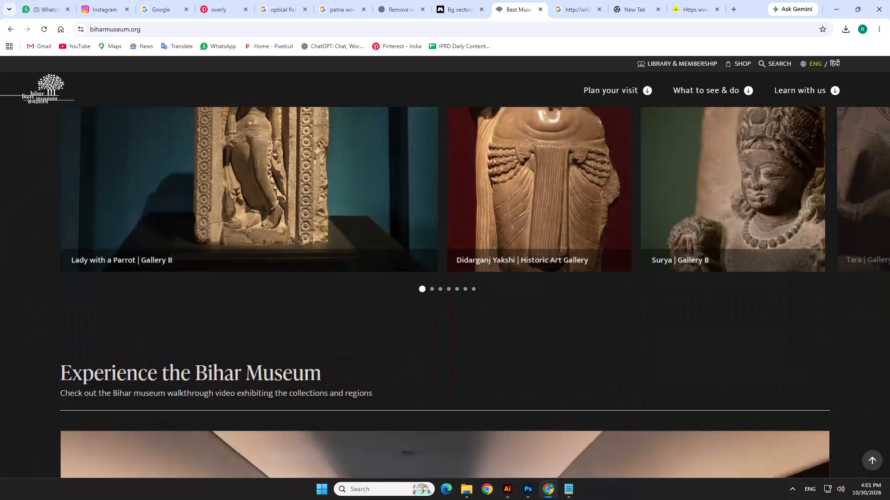
{"action": "scroll", "coordinate": [419, 399], "scroll_direction": "down", "scroll_amount": 19}
{"action": "scroll", "coordinate": [400, 396], "scroll_direction": "down", "scroll_amount": 18}
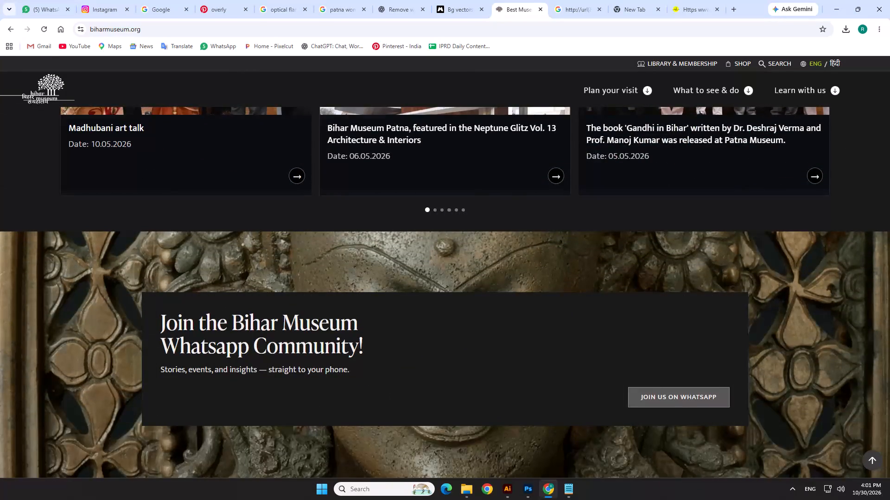
{"action": "scroll", "coordinate": [350, 364], "scroll_direction": "down", "scroll_amount": 20}
{"action": "scroll", "coordinate": [350, 364], "scroll_direction": "down", "scroll_amount": 9}
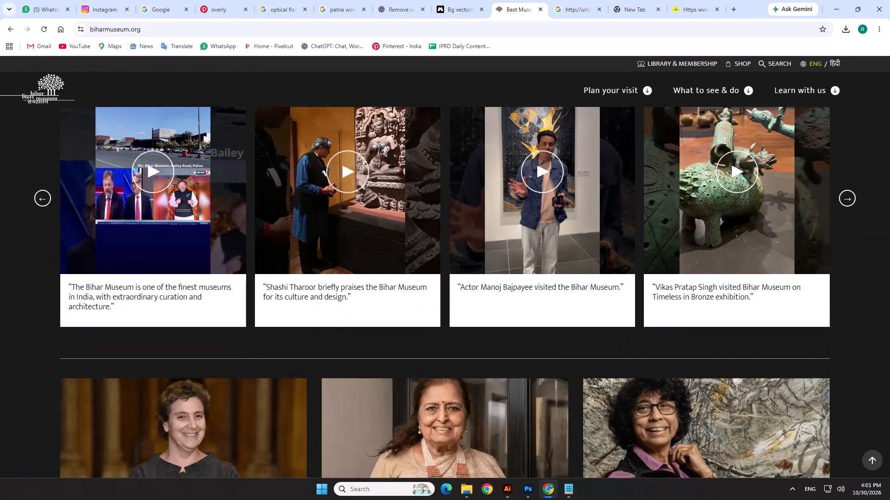
{"action": "scroll", "coordinate": [352, 353], "scroll_direction": "down", "scroll_amount": 6}
{"action": "scroll", "coordinate": [352, 353], "scroll_direction": "down", "scroll_amount": 17}
{"action": "scroll", "coordinate": [352, 353], "scroll_direction": "down", "scroll_amount": 11}
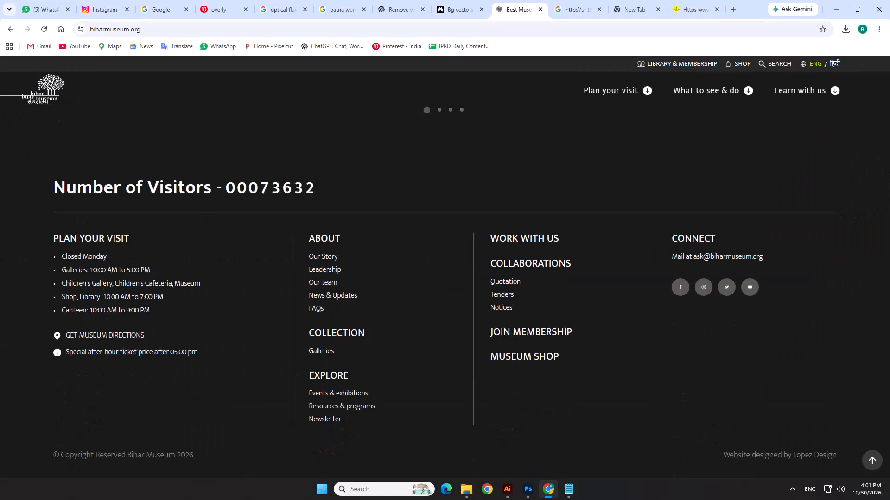
Open the footer's Galleries link and go to the Galleries carousel on the Collection page.
{"action": "left_click", "coordinate": [317, 354]}
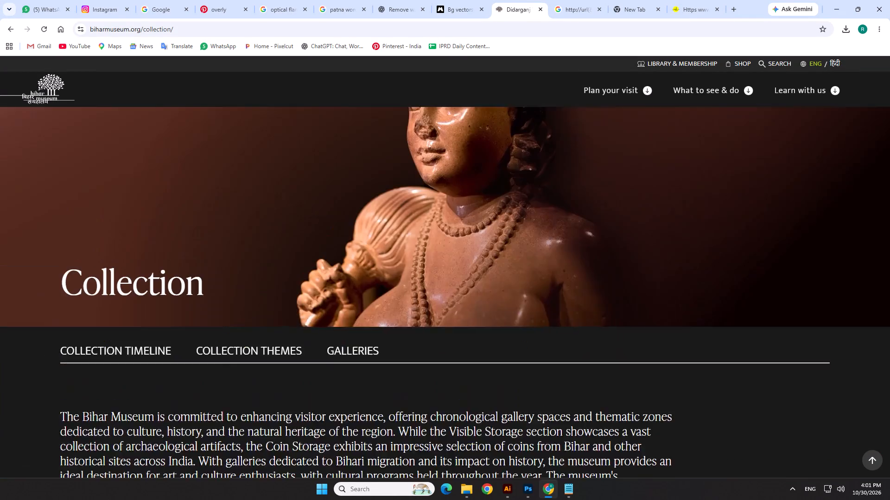
{"action": "scroll", "coordinate": [317, 354], "scroll_direction": "down", "scroll_amount": 10}
{"action": "scroll", "coordinate": [288, 302], "scroll_direction": "down", "scroll_amount": 5}
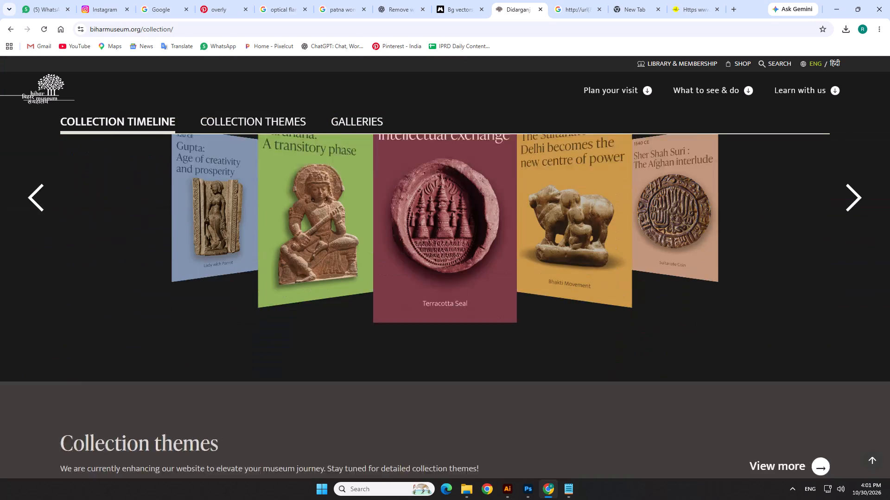
{"action": "scroll", "coordinate": [288, 302], "scroll_direction": "up", "scroll_amount": 5}
{"action": "left_click", "coordinate": [339, 125]}
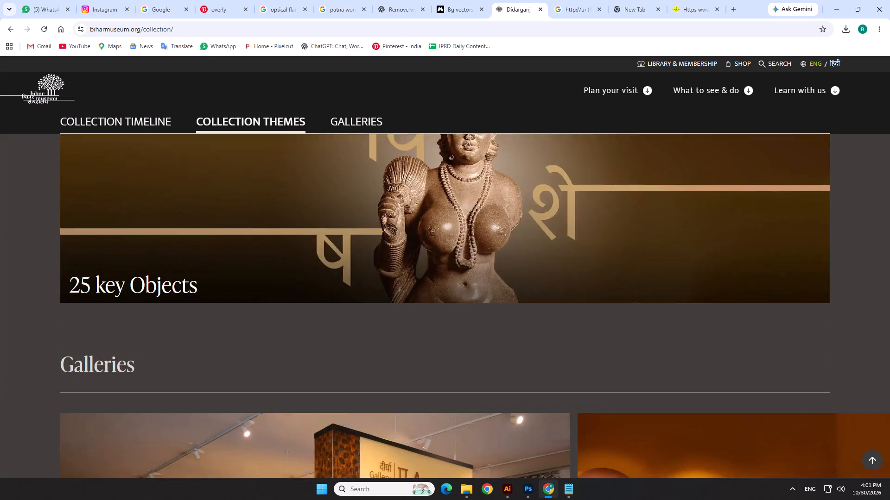
{"action": "scroll", "coordinate": [321, 304], "scroll_direction": "down", "scroll_amount": 1}
{"action": "scroll", "coordinate": [356, 330], "scroll_direction": "down", "scroll_amount": 1}
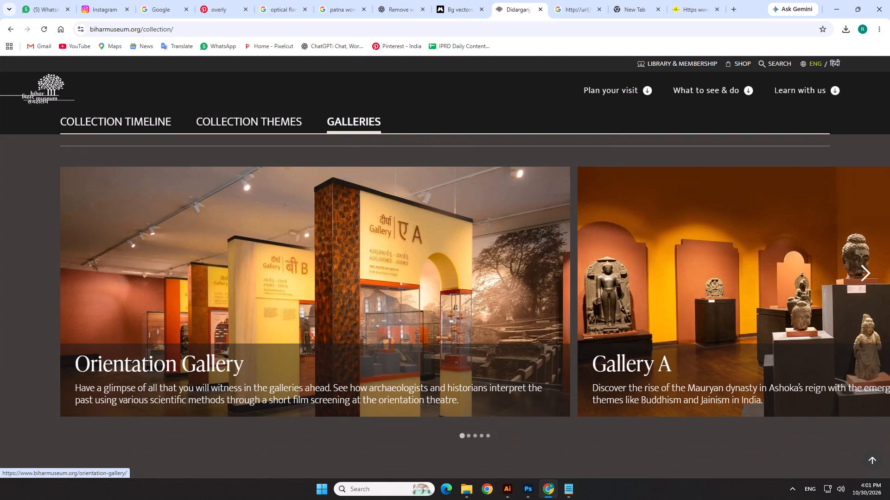
Inspect the Orientation Gallery slide, open its background image source and save it to Downloads as orientation_9a188a5447.webp.
{"action": "right_click", "coordinate": [351, 294]}
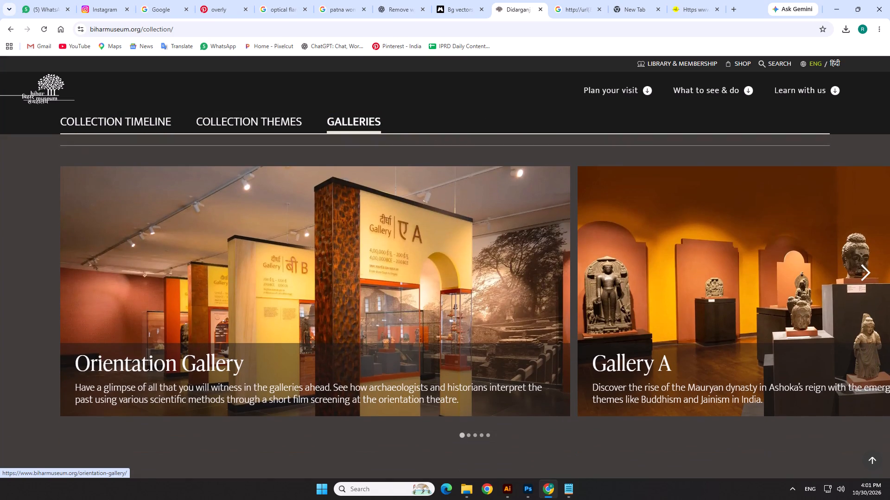
{"action": "left_click", "coordinate": [405, 408]}
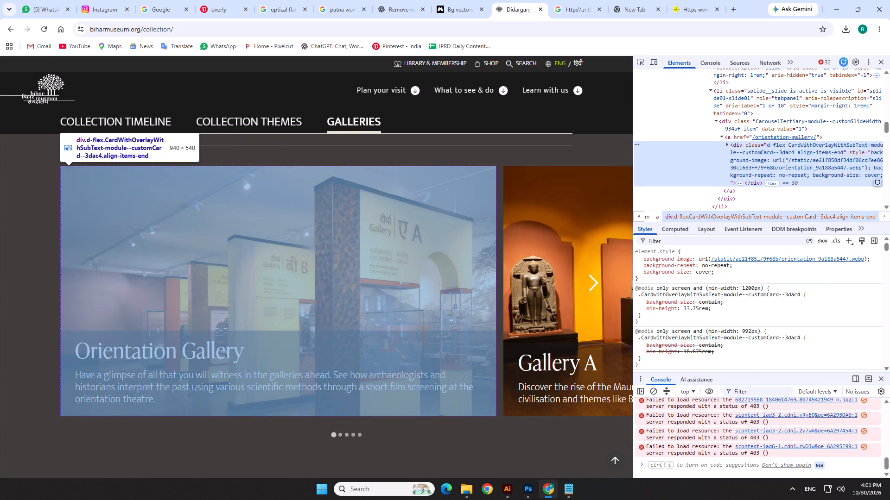
{"action": "left_click", "coordinate": [880, 184]}
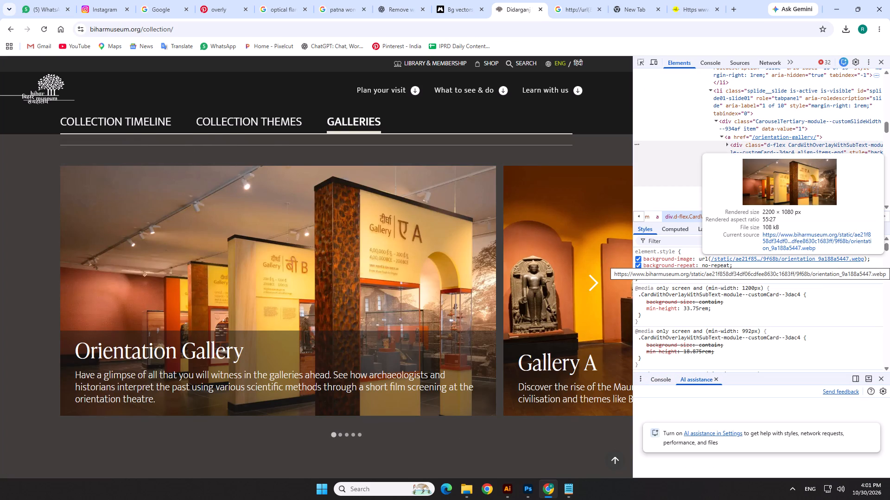
{"action": "left_click", "coordinate": [784, 237]}
{"action": "right_click", "coordinate": [392, 243]}
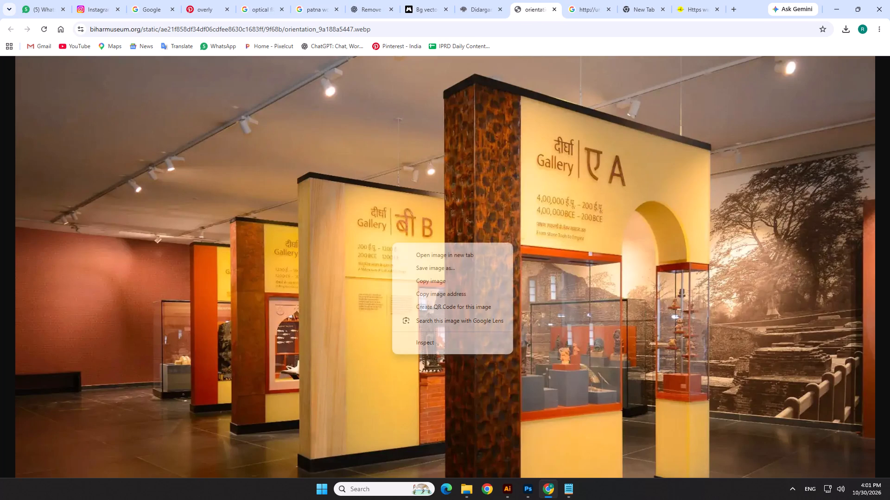
{"action": "left_click", "coordinate": [413, 264]}
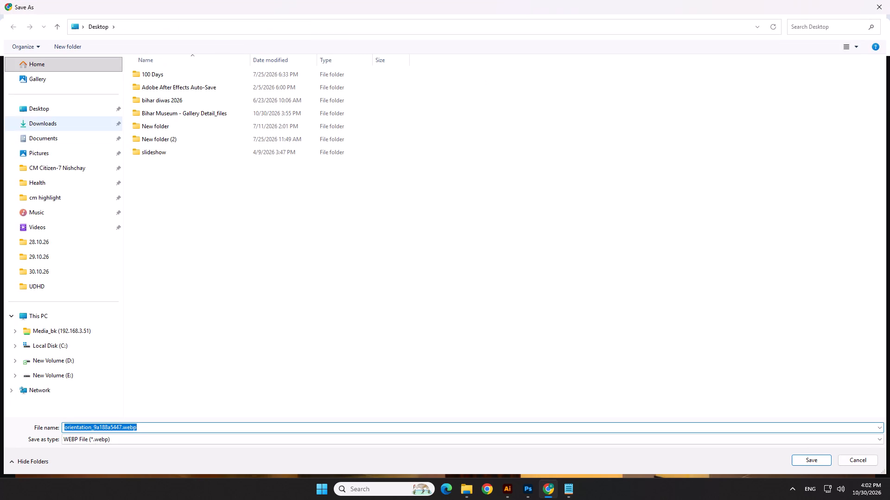
{"action": "left_click", "coordinate": [51, 122]}
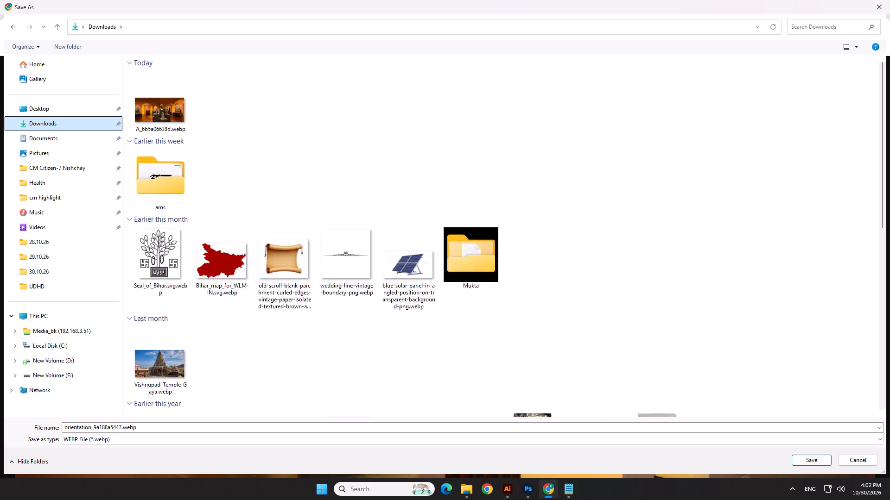
{"action": "left_click", "coordinate": [803, 458]}
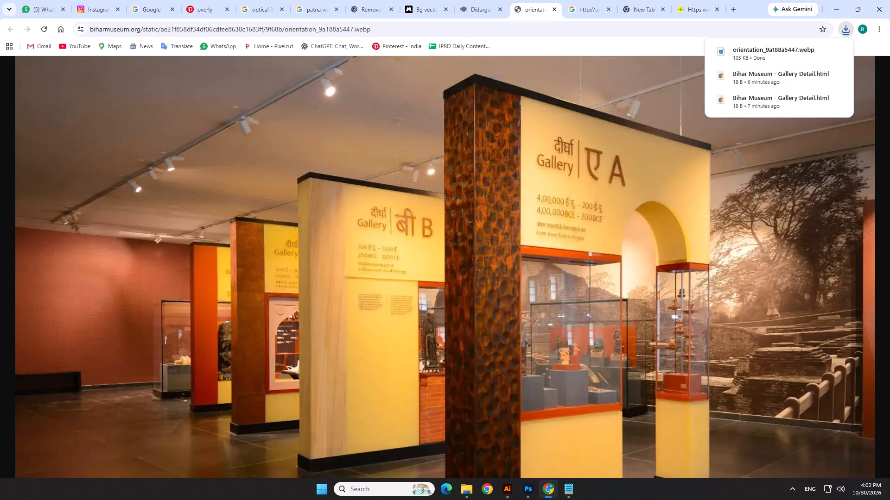
Open the Gallery A page from the Collection carousel and look through it for the Explore more galleries section.
{"action": "left_click", "coordinate": [477, 3]}
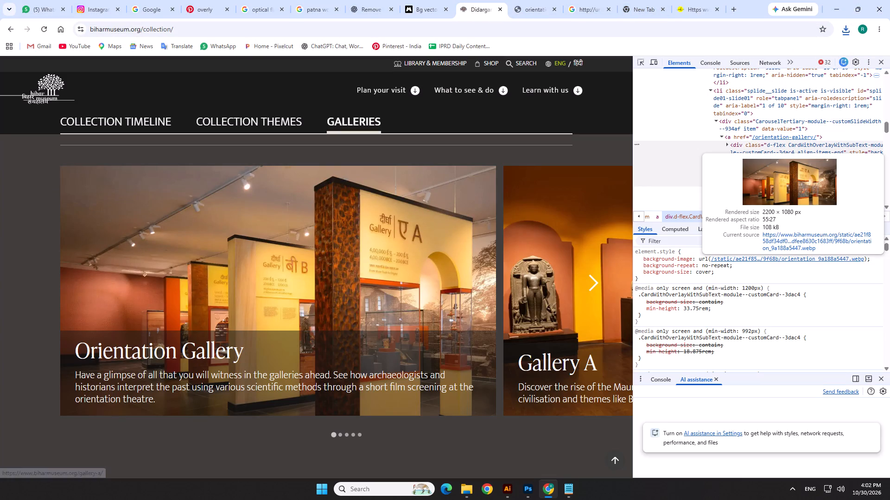
{"action": "left_click", "coordinate": [577, 240]}
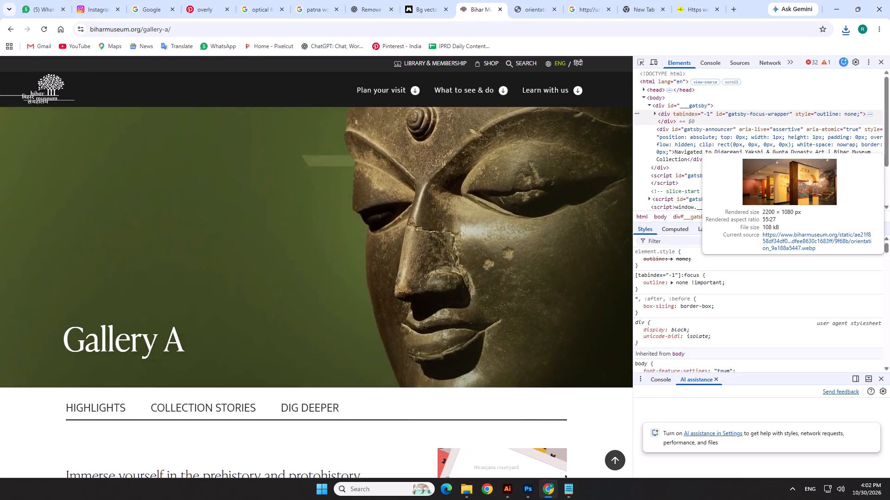
{"action": "scroll", "coordinate": [547, 281], "scroll_direction": "down", "scroll_amount": 6}
{"action": "scroll", "coordinate": [312, 194], "scroll_direction": "up", "scroll_amount": 1}
{"action": "scroll", "coordinate": [322, 247], "scroll_direction": "down", "scroll_amount": 13}
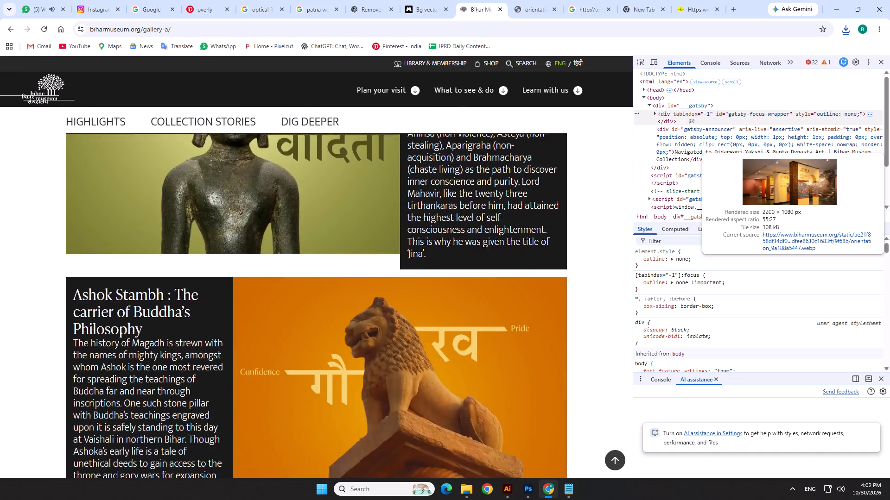
{"action": "scroll", "coordinate": [335, 280], "scroll_direction": "down", "scroll_amount": 20}
{"action": "scroll", "coordinate": [335, 280], "scroll_direction": "down", "scroll_amount": 4}
{"action": "scroll", "coordinate": [335, 280], "scroll_direction": "up", "scroll_amount": 3}
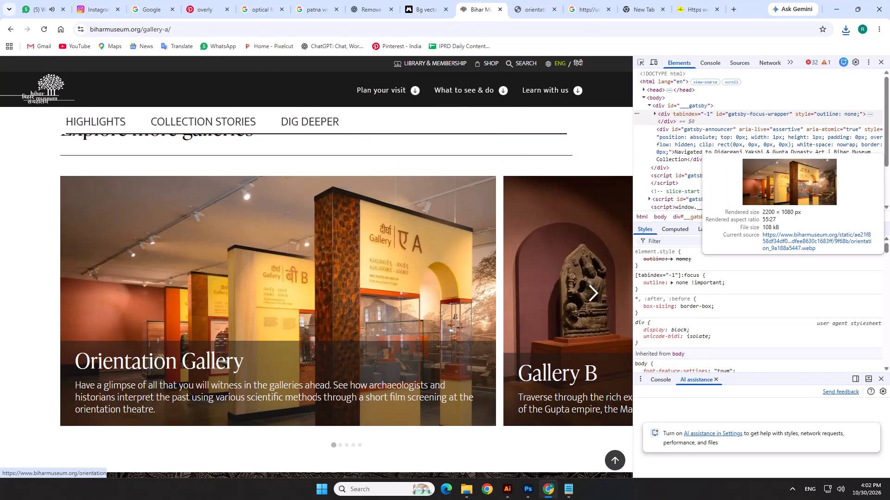
Bring up the Gallery B slide, inspect it, open its background image source and save it to Downloads as B_89ba60d836.webp.
{"action": "left_click", "coordinate": [594, 297]}
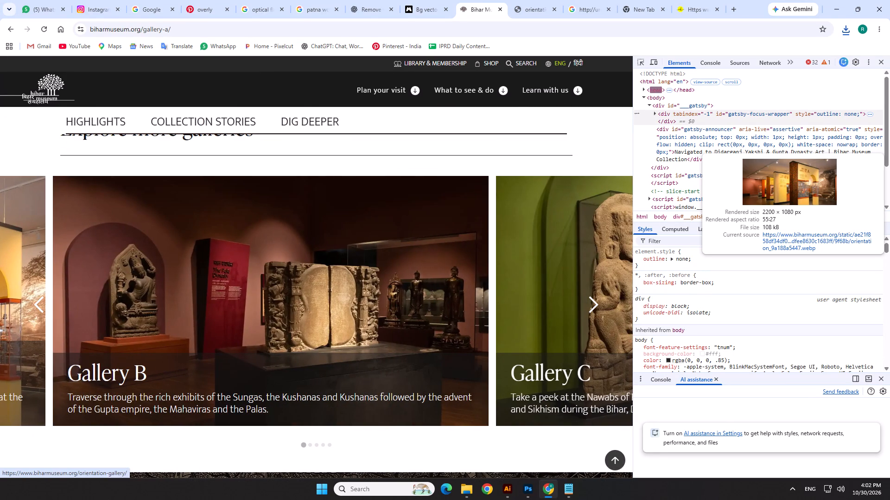
{"action": "right_click", "coordinate": [258, 309]}
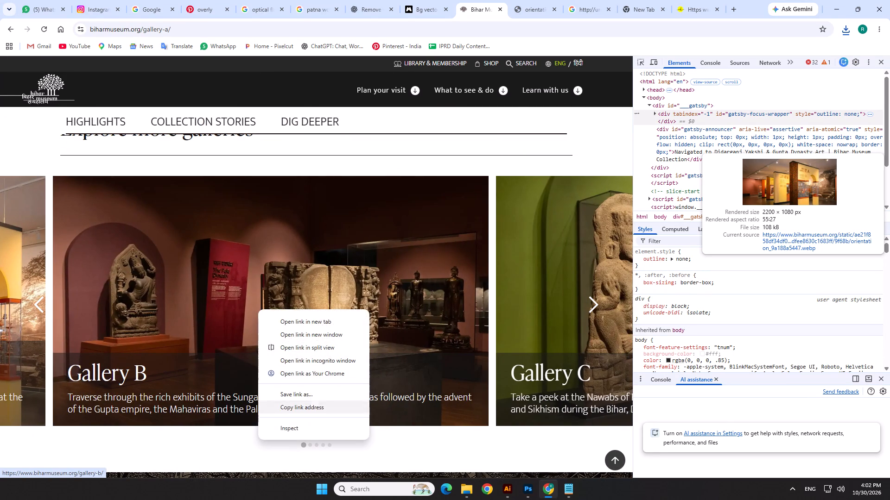
{"action": "left_click", "coordinate": [299, 433]}
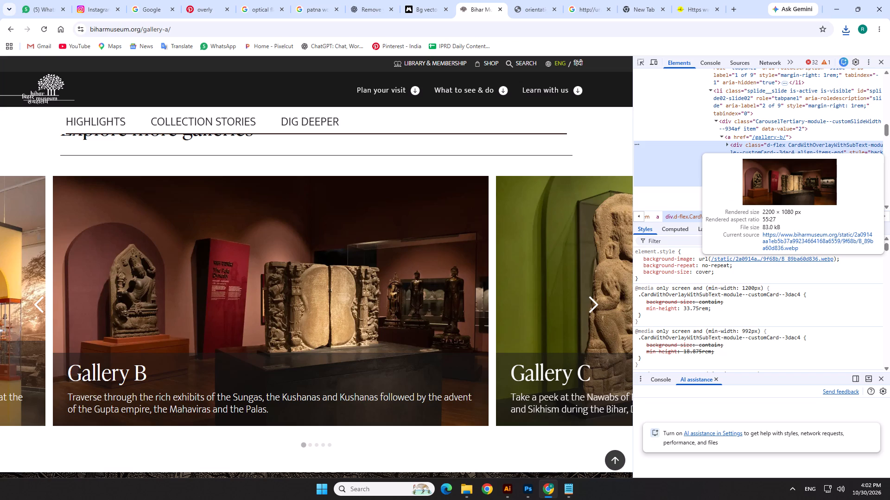
{"action": "left_click", "coordinate": [791, 243]}
{"action": "right_click", "coordinate": [529, 239]}
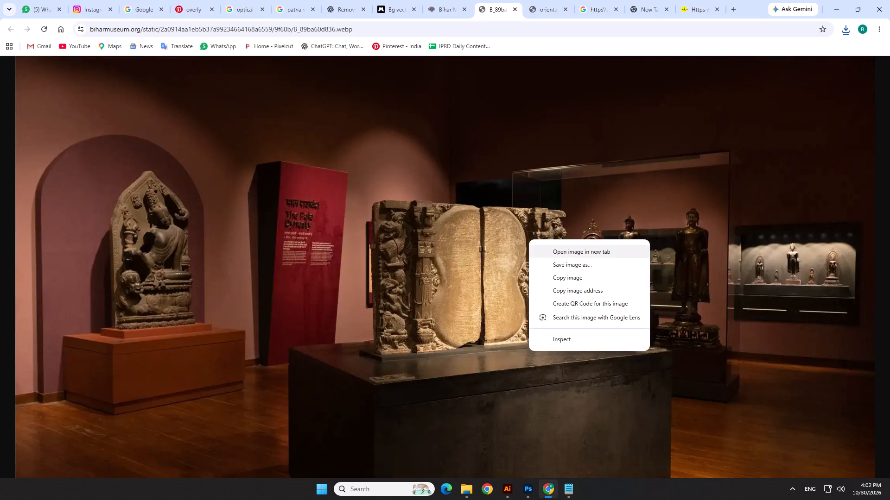
{"action": "left_click", "coordinate": [543, 262]}
{"action": "left_click", "coordinate": [46, 127]}
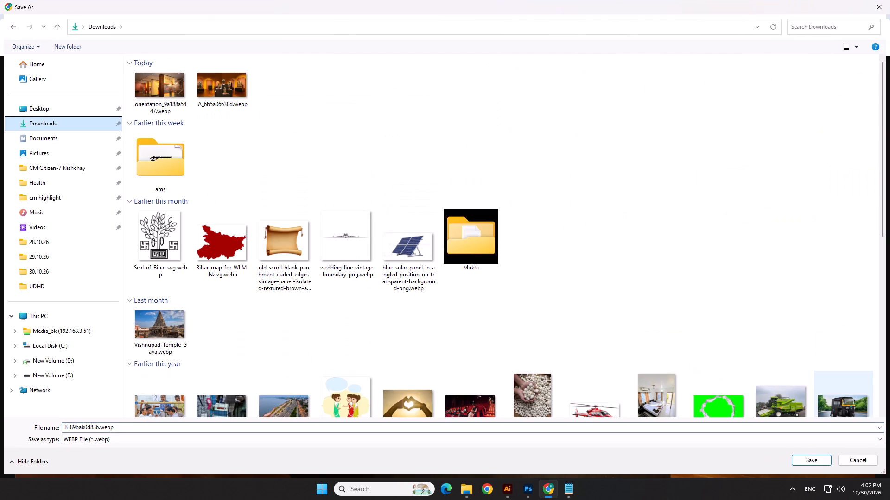
{"action": "left_click", "coordinate": [823, 457]}
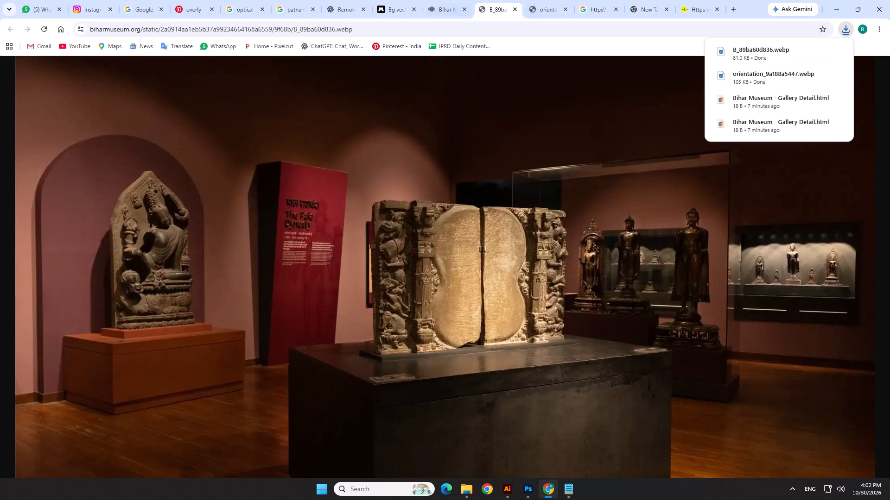
Inspect the Gallery C slide in the galleries carousel, open its background image source and save it to Downloads as C_71cc5edf10.webp.
{"action": "left_click", "coordinate": [458, 0]}
{"action": "right_click", "coordinate": [571, 315]}
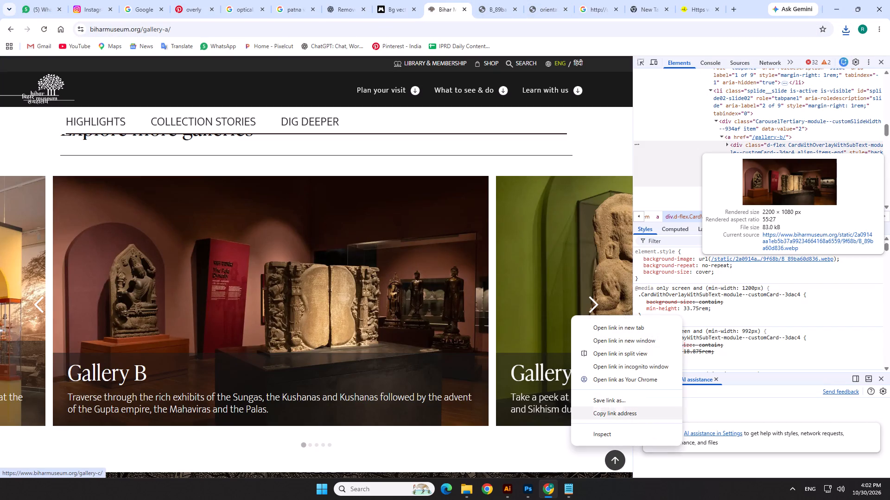
{"action": "left_click", "coordinate": [595, 431]}
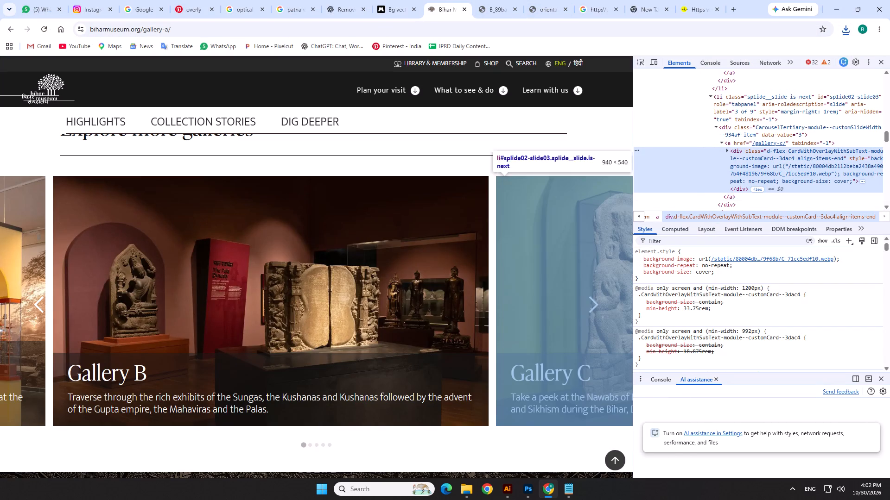
{"action": "left_click", "coordinate": [880, 189]}
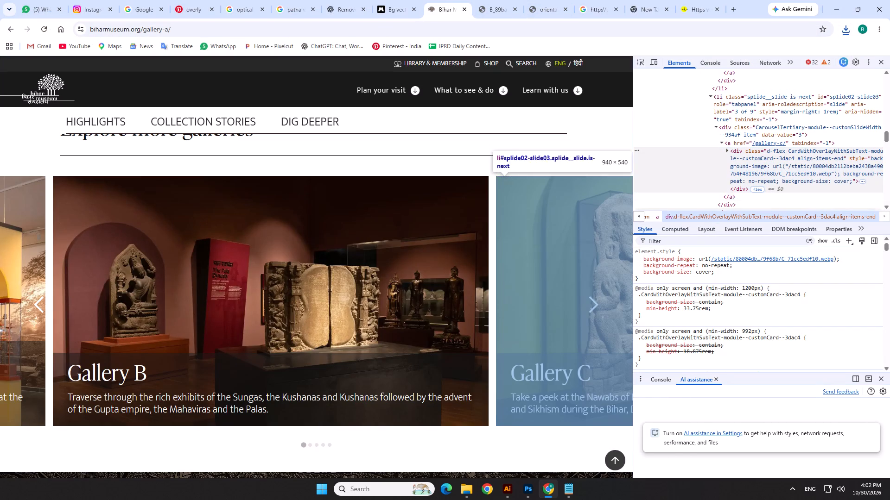
{"action": "left_click", "coordinate": [785, 236]}
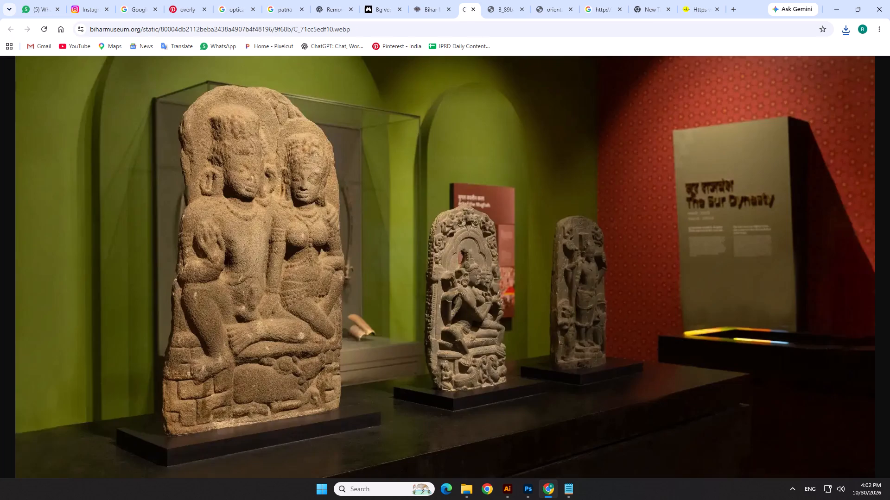
{"action": "right_click", "coordinate": [368, 209]}
{"action": "left_click", "coordinate": [385, 230]}
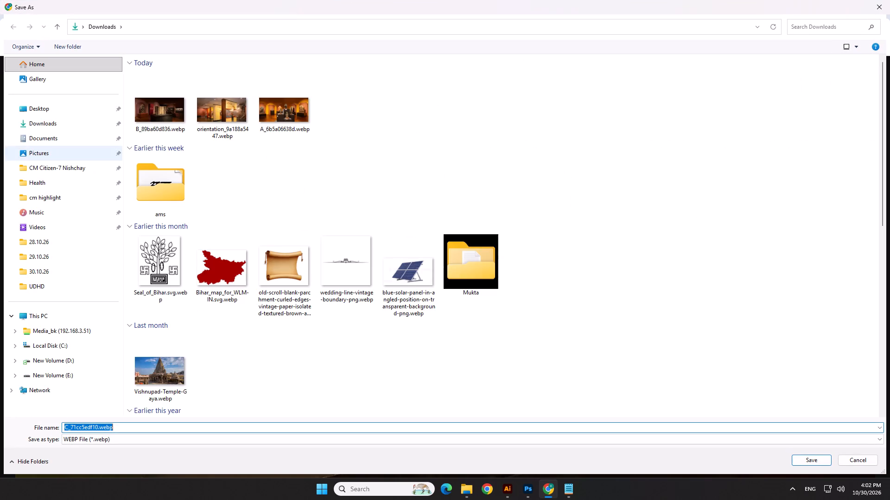
{"action": "left_click", "coordinate": [51, 128]}
{"action": "left_click", "coordinate": [807, 462]}
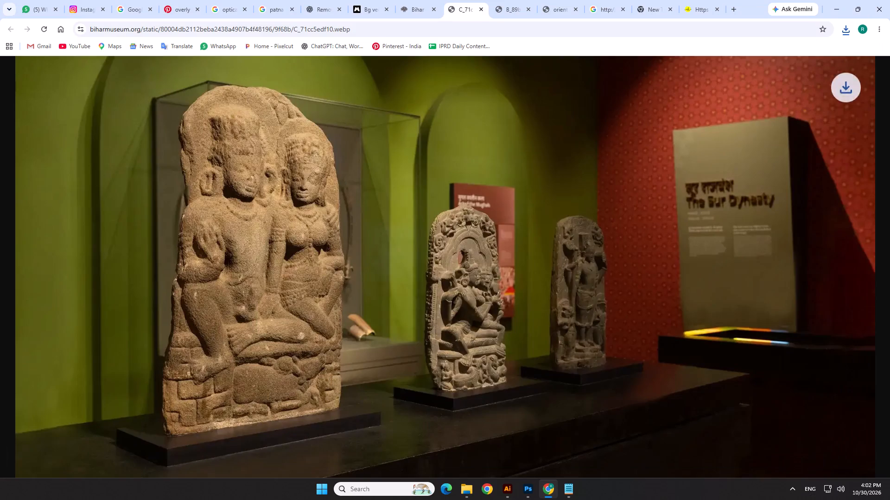
Return to the galleries carousel, inspect the History Art Gallery slide, open its background image source and save it to Downloads as Historic_art_d76585a50f.webp.
{"action": "left_click", "coordinate": [413, 0]}
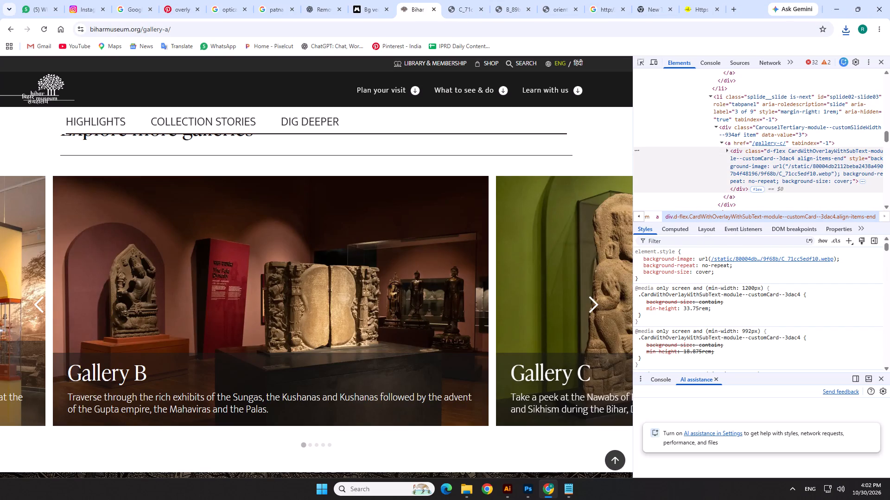
{"action": "left_click", "coordinate": [598, 305]}
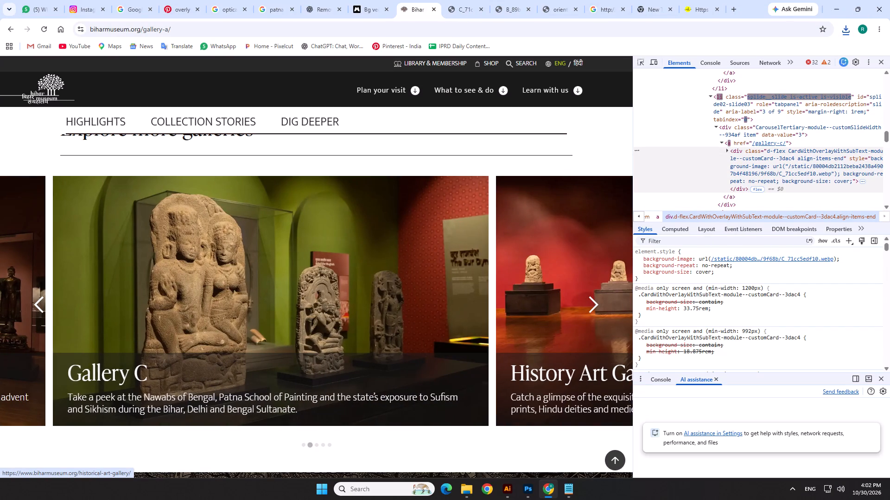
{"action": "right_click", "coordinate": [563, 267]}
{"action": "left_click", "coordinate": [588, 387]}
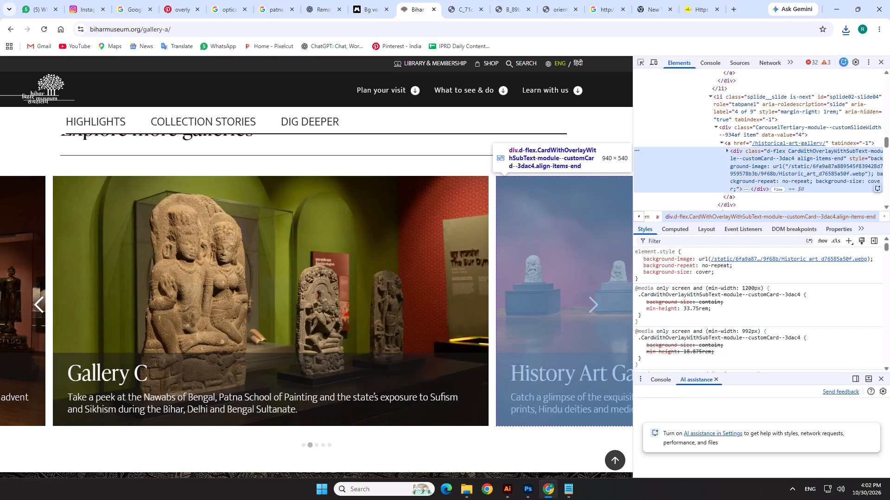
{"action": "left_click", "coordinate": [875, 189]}
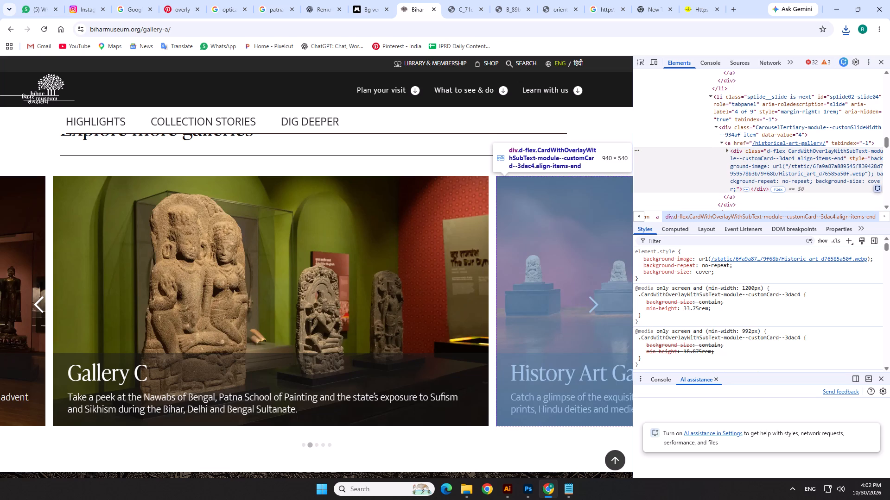
{"action": "left_click", "coordinate": [877, 189]}
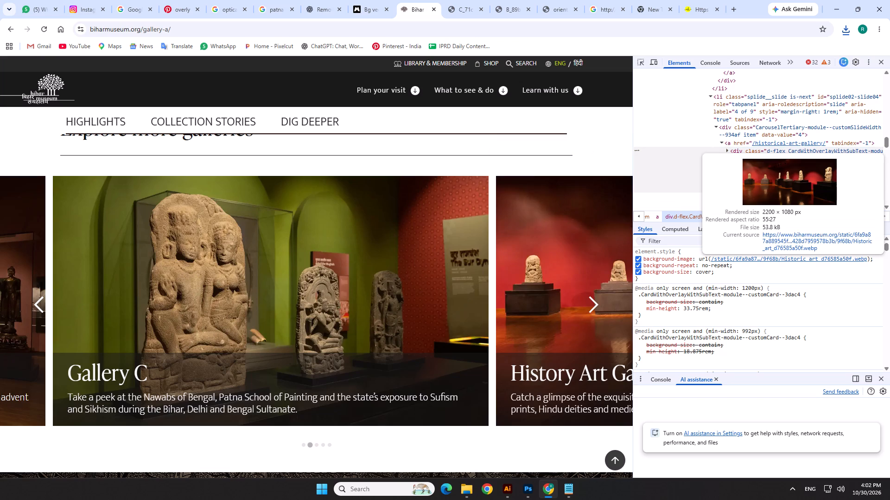
{"action": "left_click", "coordinate": [788, 245]}
{"action": "right_click", "coordinate": [455, 238]}
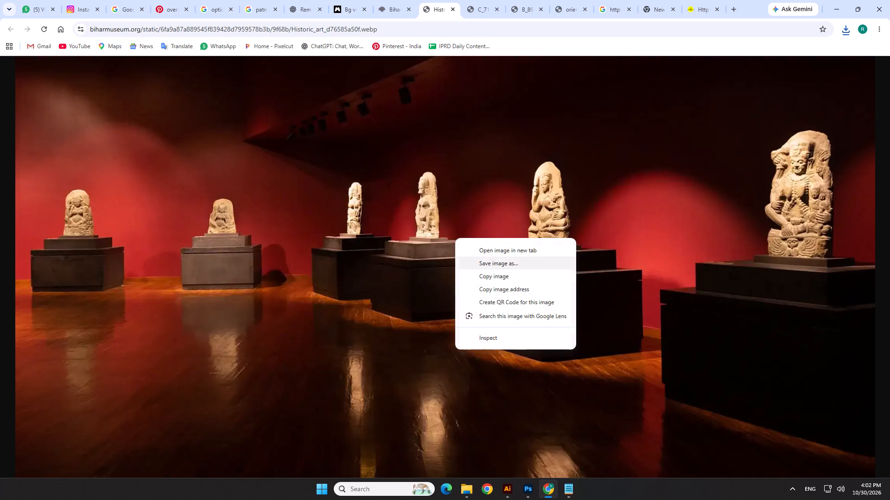
{"action": "left_click", "coordinate": [480, 268]}
{"action": "left_click", "coordinate": [36, 122]}
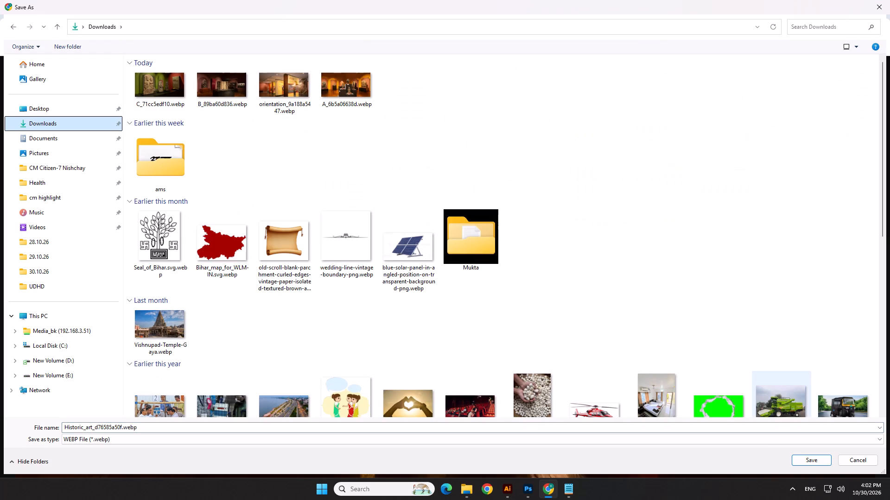
{"action": "left_click", "coordinate": [813, 454]}
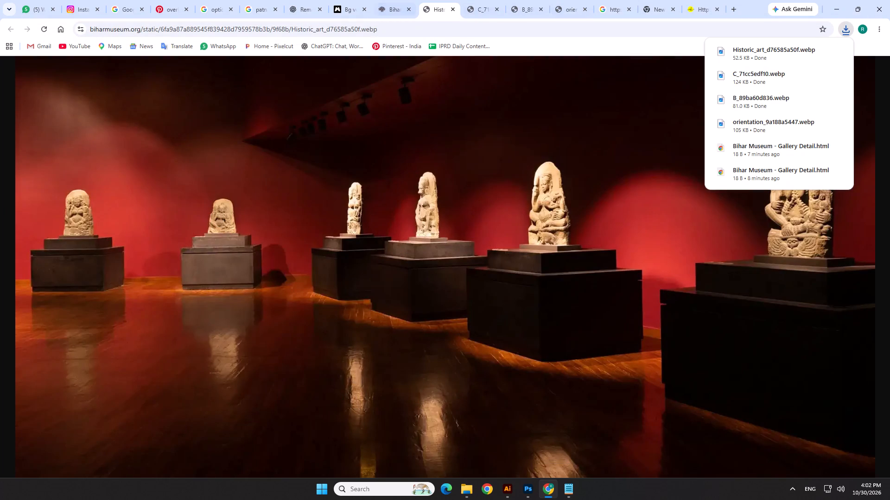
Return to the carousel, inspect the Regional Art Gallery slide, open its background image source and save it to Downloads as regional_18a750524d.webp.
{"action": "left_click", "coordinate": [388, 0]}
{"action": "left_click", "coordinate": [598, 306]}
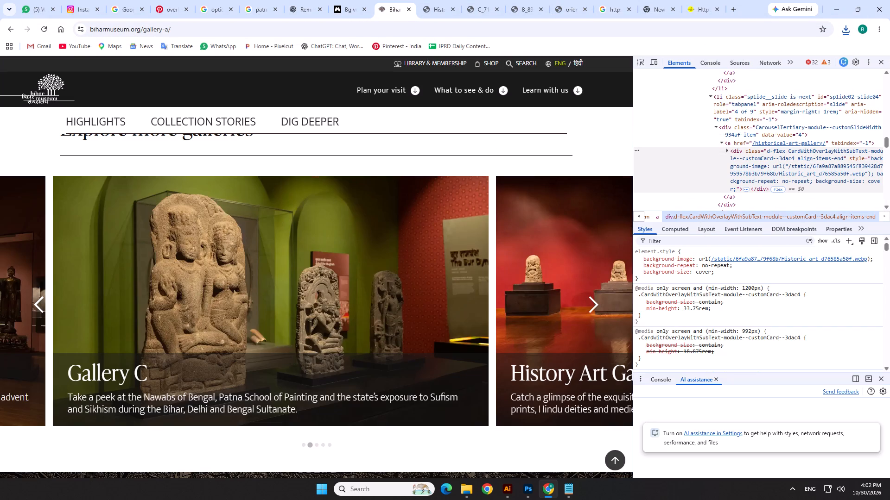
{"action": "right_click", "coordinate": [556, 302]}
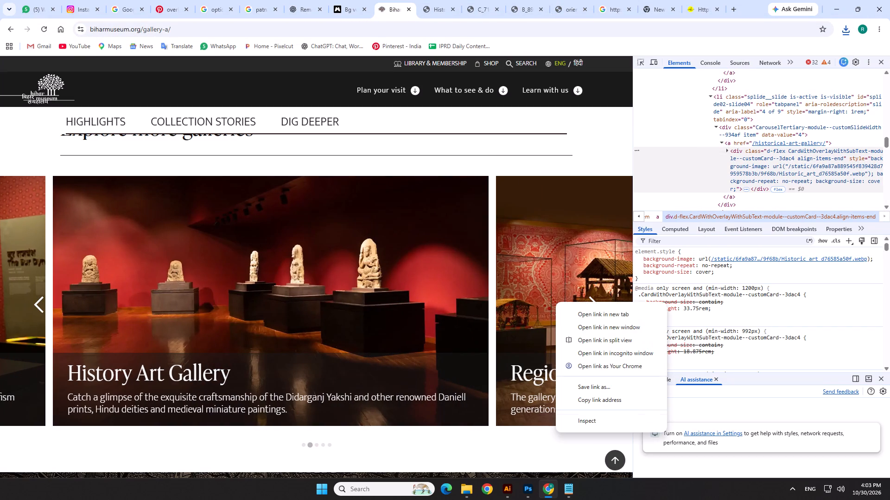
{"action": "right_click", "coordinate": [554, 276]}
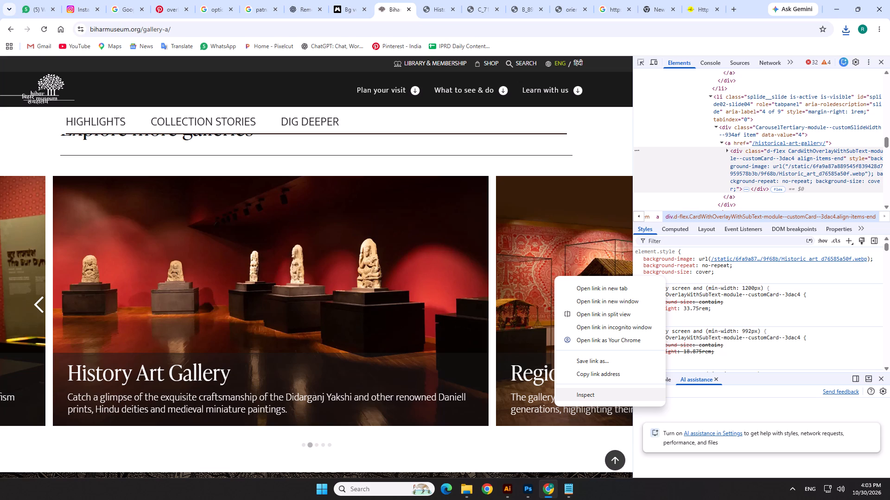
{"action": "left_click", "coordinate": [584, 392]}
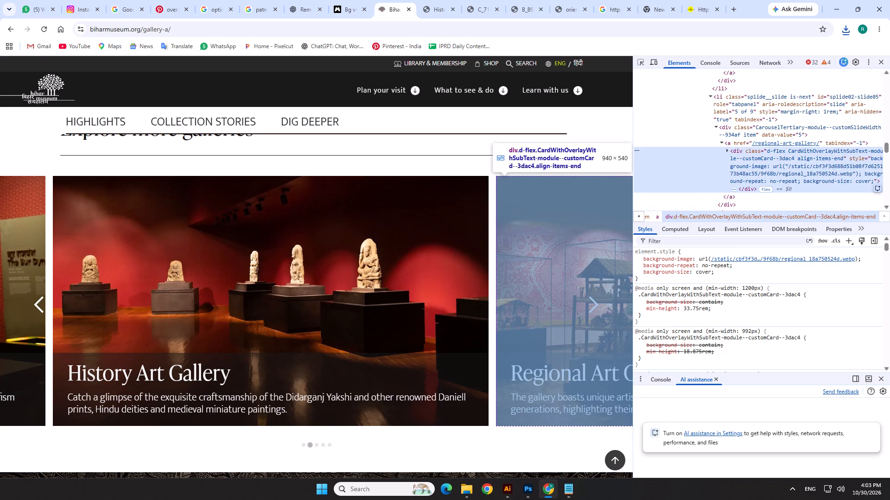
{"action": "left_click", "coordinate": [876, 187]}
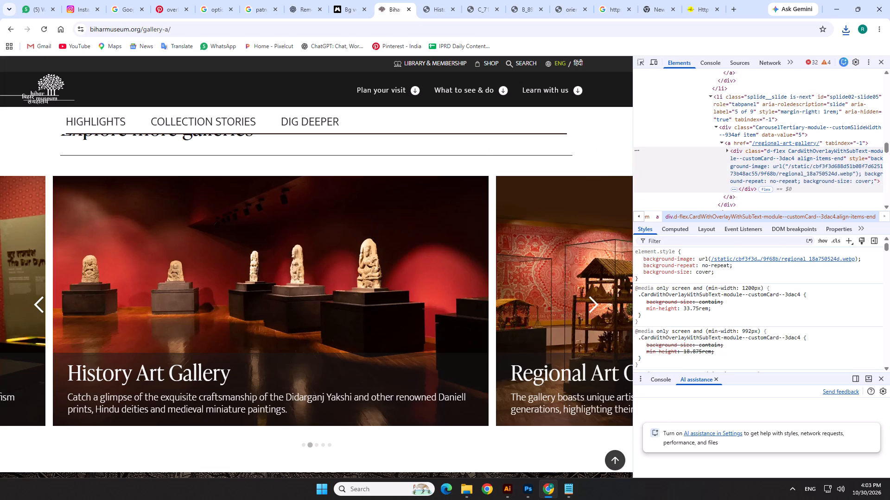
{"action": "left_click", "coordinate": [780, 243]}
{"action": "right_click", "coordinate": [517, 210]}
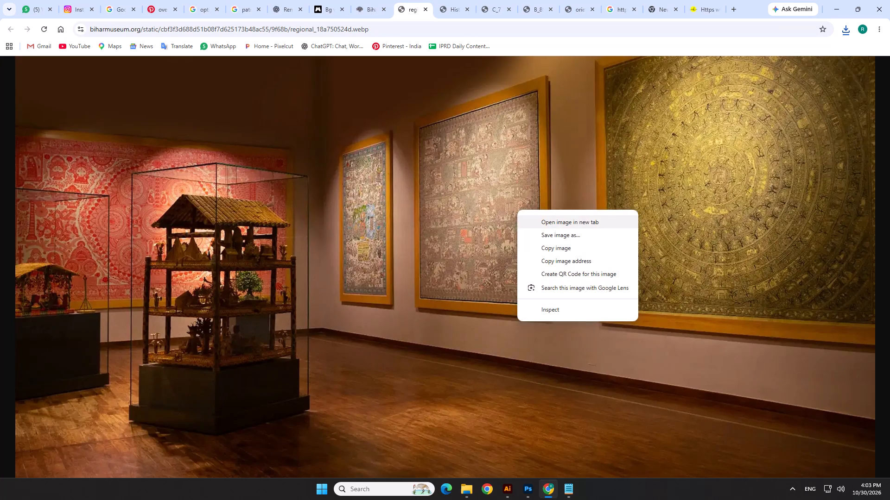
{"action": "left_click", "coordinate": [538, 230]}
{"action": "left_click", "coordinate": [54, 126]}
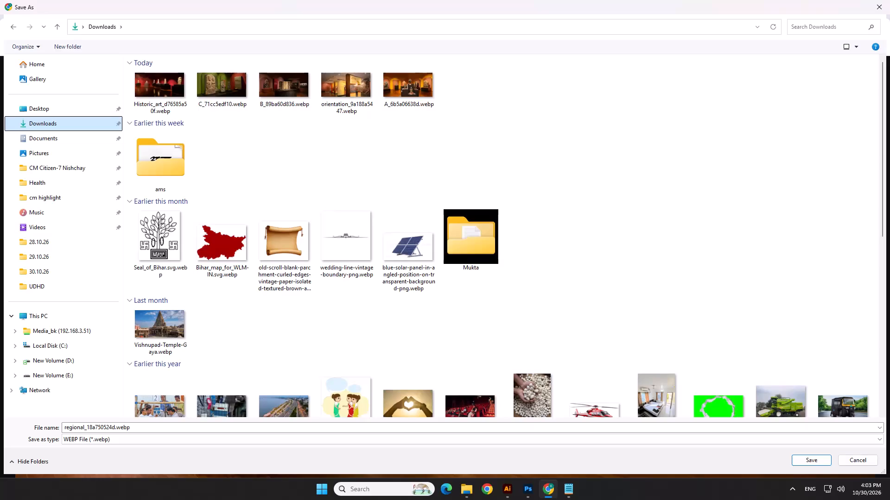
{"action": "left_click", "coordinate": [815, 463]}
Return to the carousel, inspect the Diaspora Gallery slide, open its background image source and save it to Downloads as diaspora_76701048ca.webp.
{"action": "left_click", "coordinate": [363, 0]}
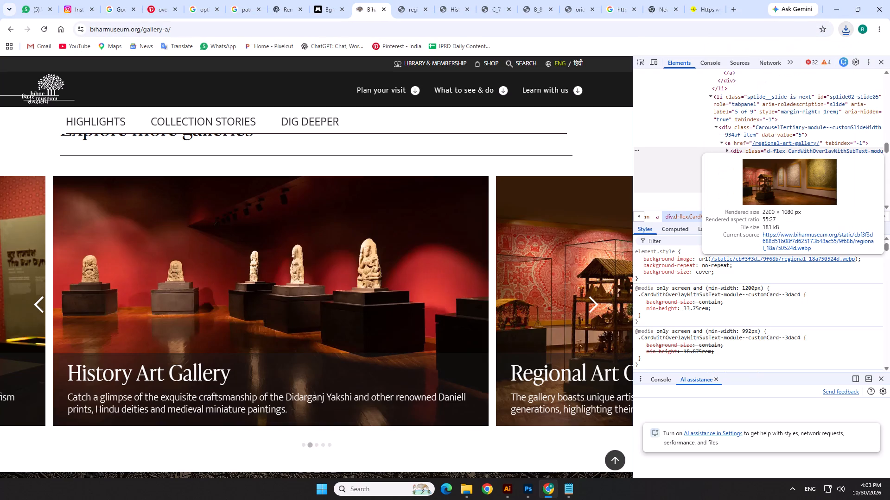
{"action": "left_click", "coordinate": [593, 303]}
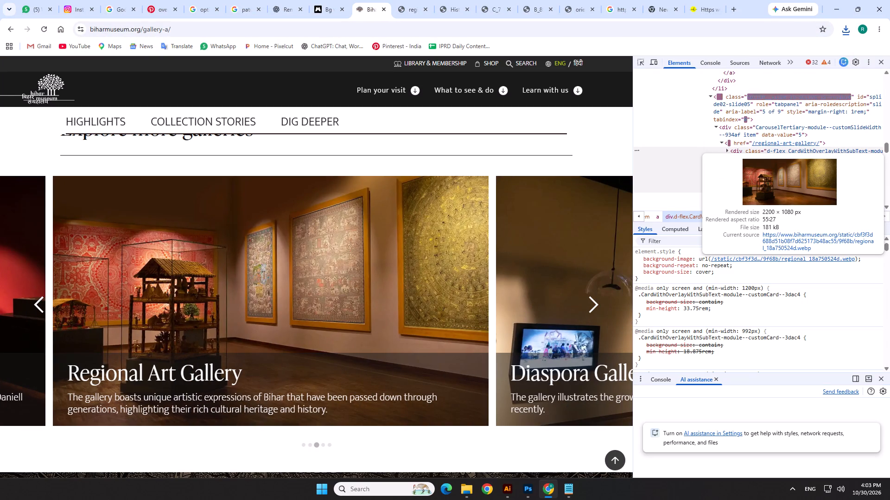
{"action": "right_click", "coordinate": [554, 303]}
{"action": "left_click", "coordinate": [584, 421]}
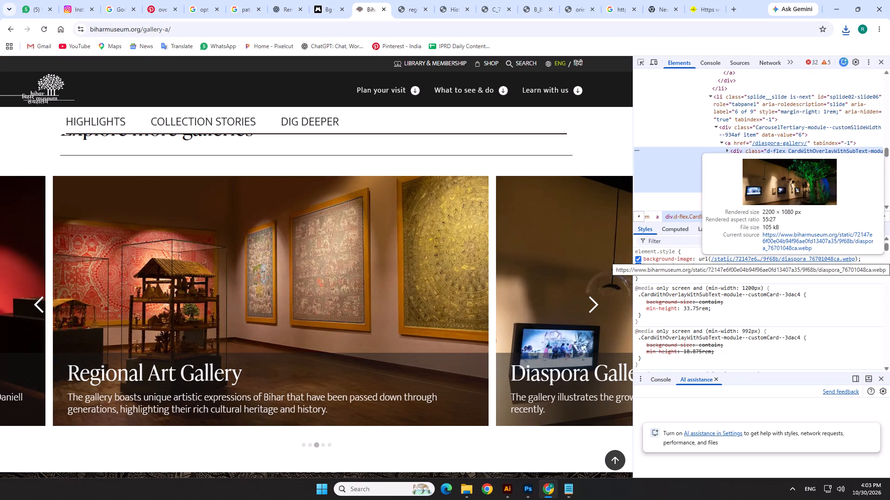
{"action": "left_click", "coordinate": [770, 246]}
{"action": "right_click", "coordinate": [554, 227]}
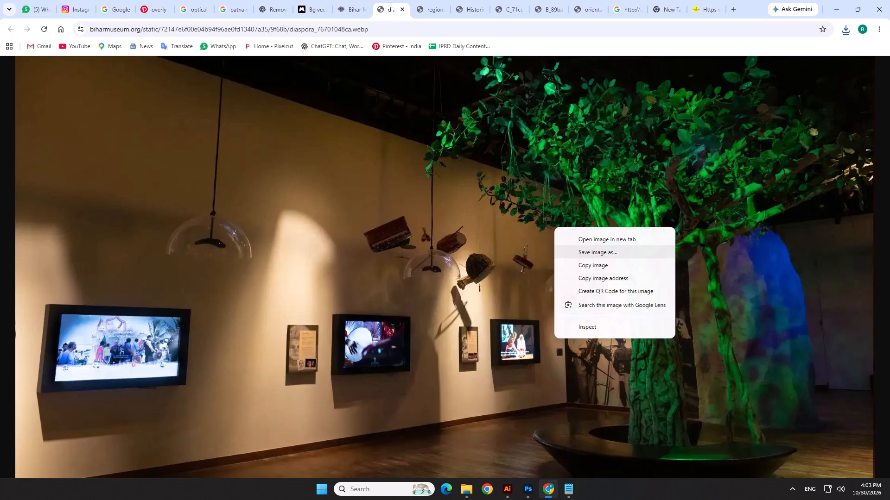
{"action": "left_click", "coordinate": [578, 253]}
{"action": "left_click", "coordinate": [28, 121]}
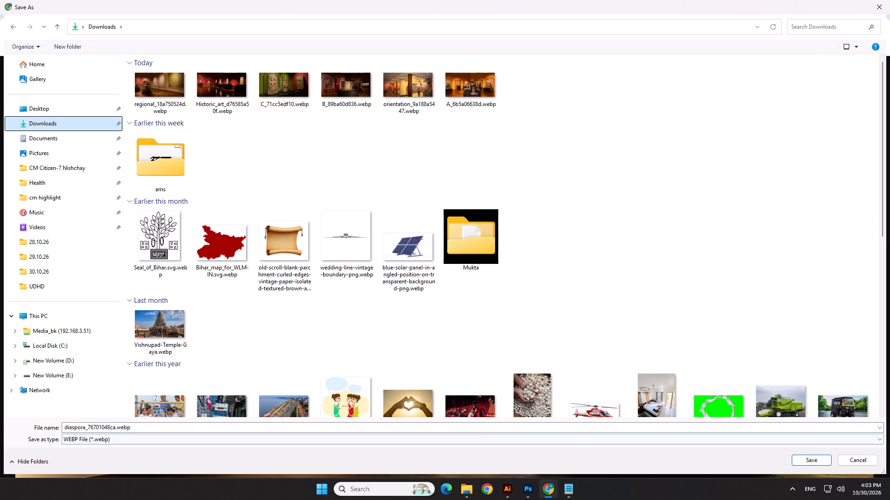
{"action": "left_click", "coordinate": [799, 456]}
Bring up the Visible Storage slide in the carousel, inspect it, open its background image source and save it to Downloads as Visible_storage_54c266514e.webp.
{"action": "left_click", "coordinate": [352, 0]}
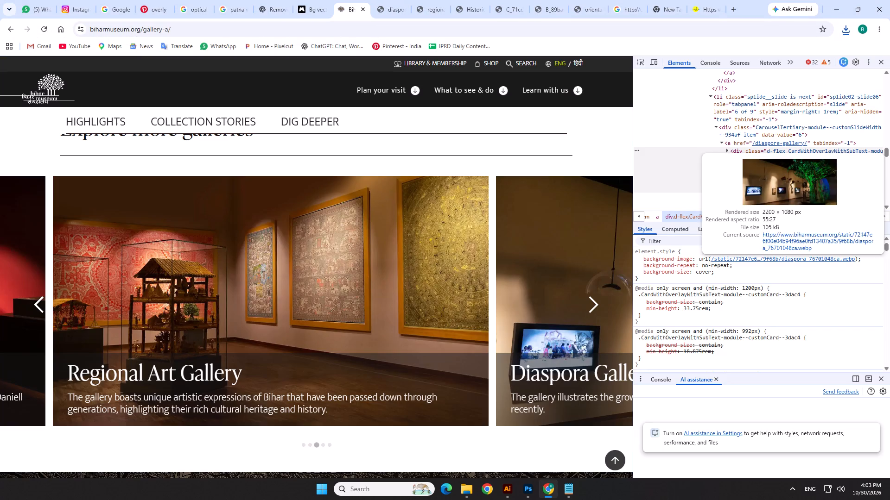
{"action": "left_click", "coordinate": [595, 305]}
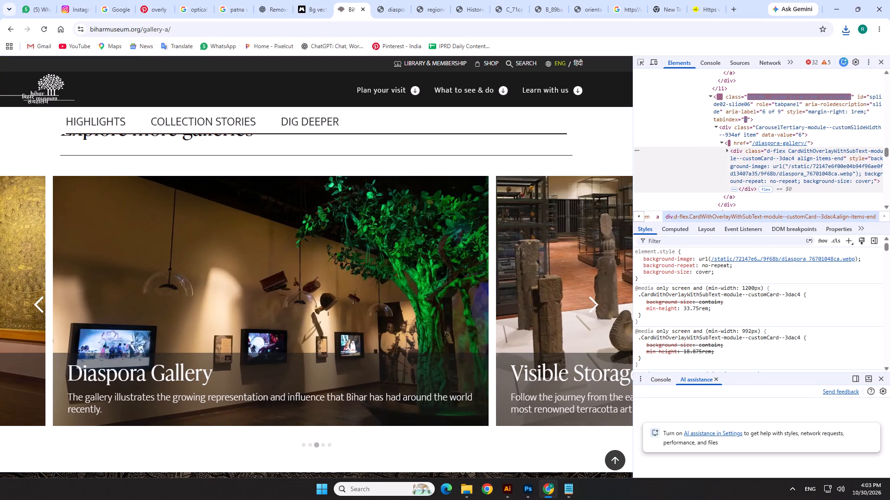
{"action": "left_click", "coordinate": [595, 305]}
{"action": "right_click", "coordinate": [242, 297]}
{"action": "left_click", "coordinate": [270, 412]}
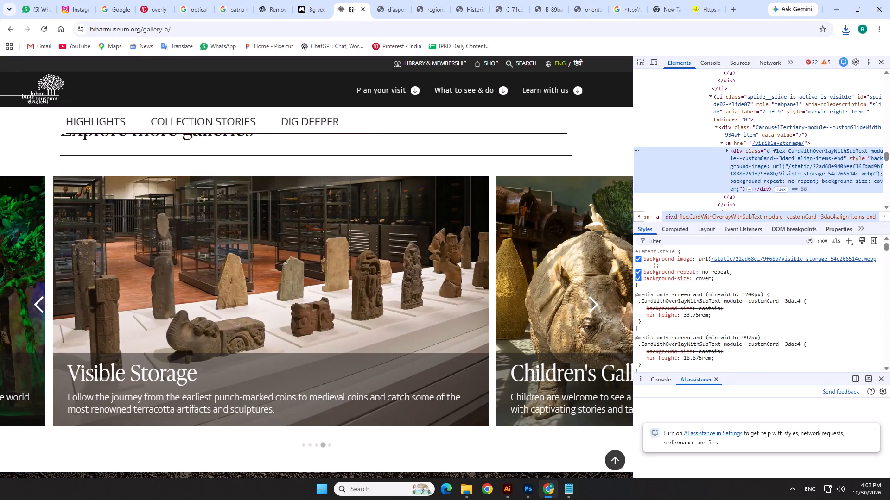
{"action": "left_click", "coordinate": [767, 238]}
{"action": "right_click", "coordinate": [410, 195]}
{"action": "left_click", "coordinate": [439, 224]}
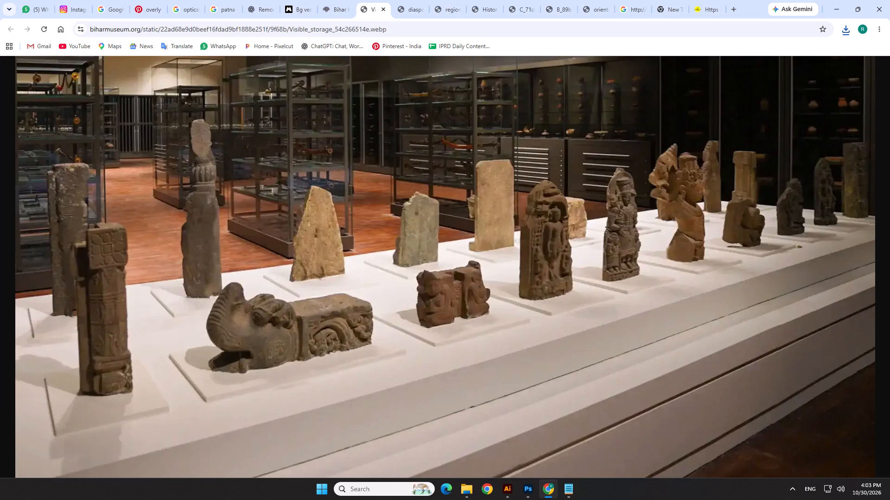
{"action": "left_click", "coordinate": [47, 122]}
{"action": "left_click", "coordinate": [802, 459]}
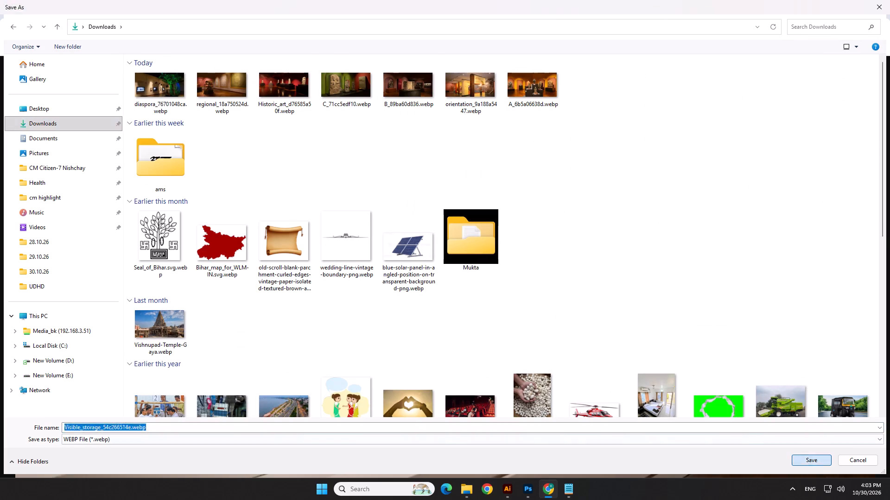
Bring up the Children's Gallery slide in the carousel, inspect it, open its background image source and save it to Downloads as childrens_4f8c1510c2.webp.
{"action": "left_click", "coordinate": [331, 0]}
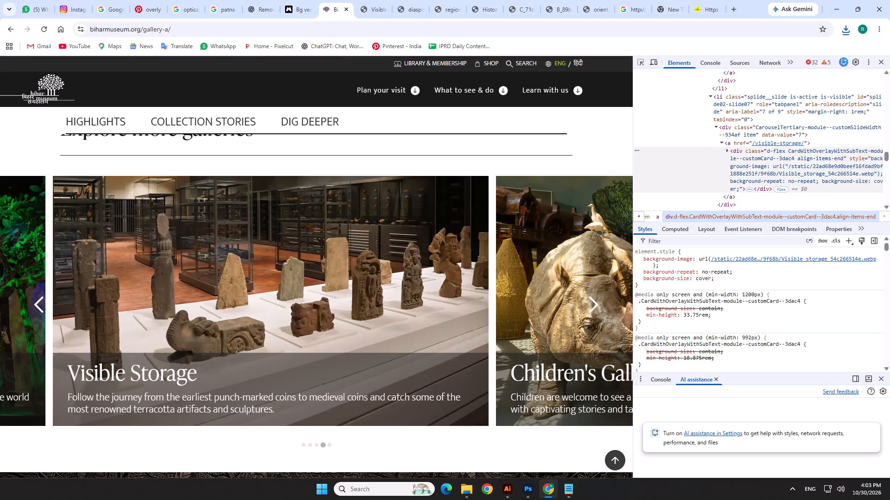
{"action": "left_click", "coordinate": [589, 311]}
{"action": "right_click", "coordinate": [330, 293]}
{"action": "left_click", "coordinate": [364, 413]}
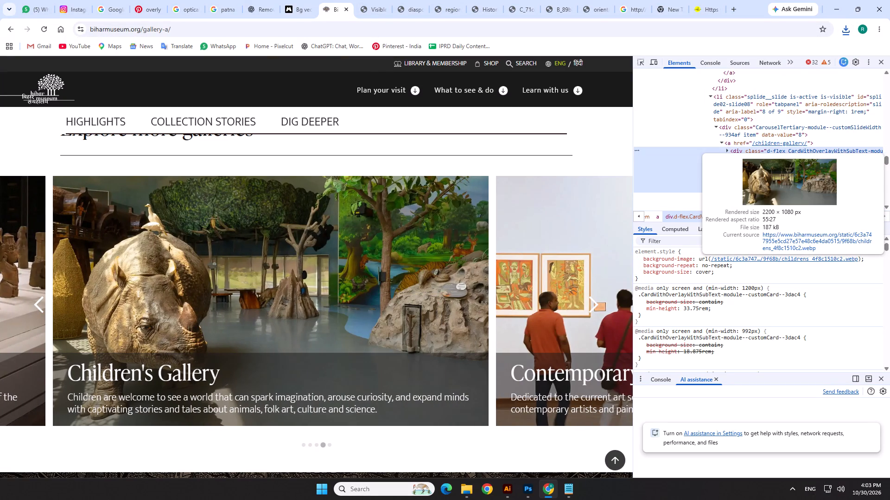
{"action": "left_click", "coordinate": [788, 246]}
{"action": "right_click", "coordinate": [469, 227]}
{"action": "left_click", "coordinate": [483, 248]}
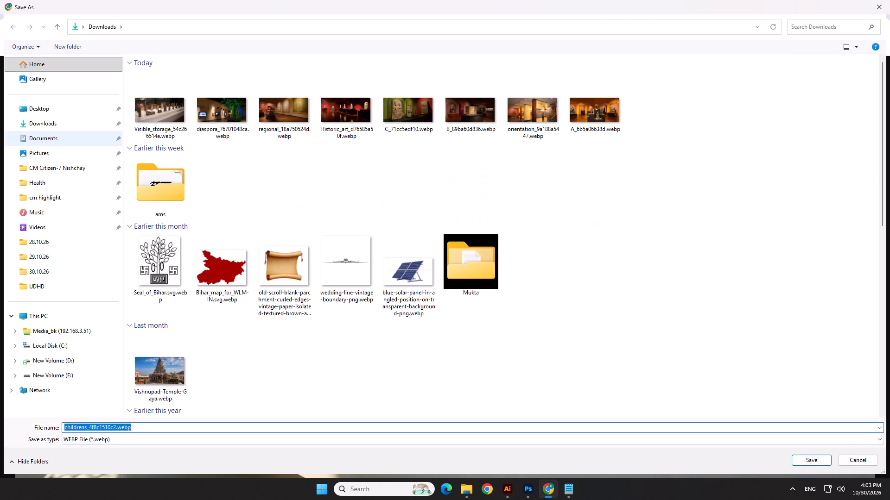
{"action": "left_click", "coordinate": [71, 123]}
{"action": "left_click", "coordinate": [804, 462]}
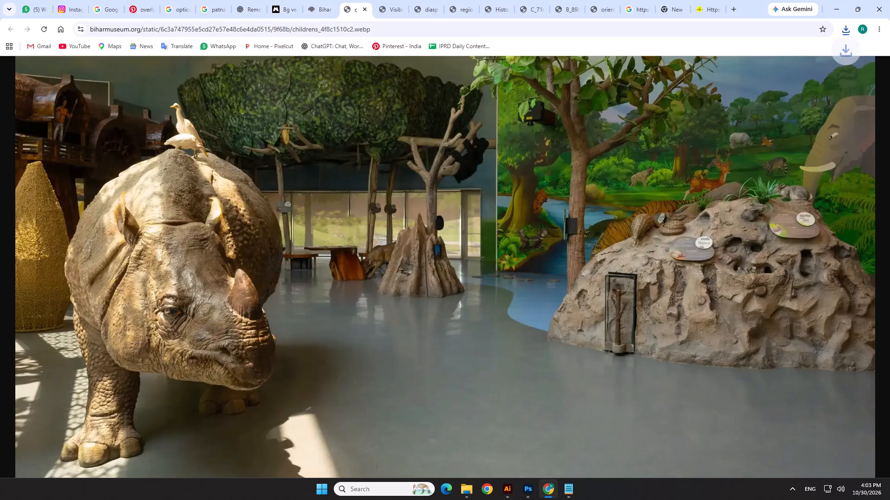
Bring up the Contemporary Art Gallery slide, inspect it, open its background image source and save it to Downloads as contemporary_6c65180a9a.webp.
{"action": "left_click", "coordinate": [323, 0]}
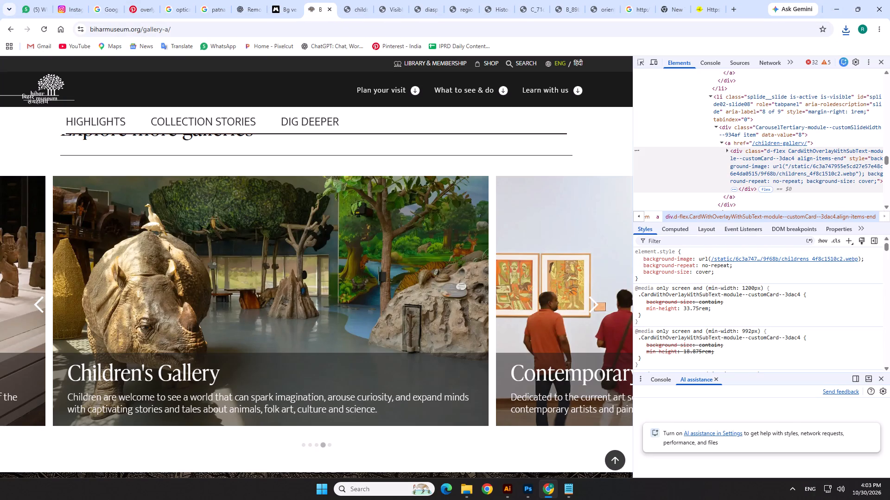
{"action": "left_click", "coordinate": [594, 307]}
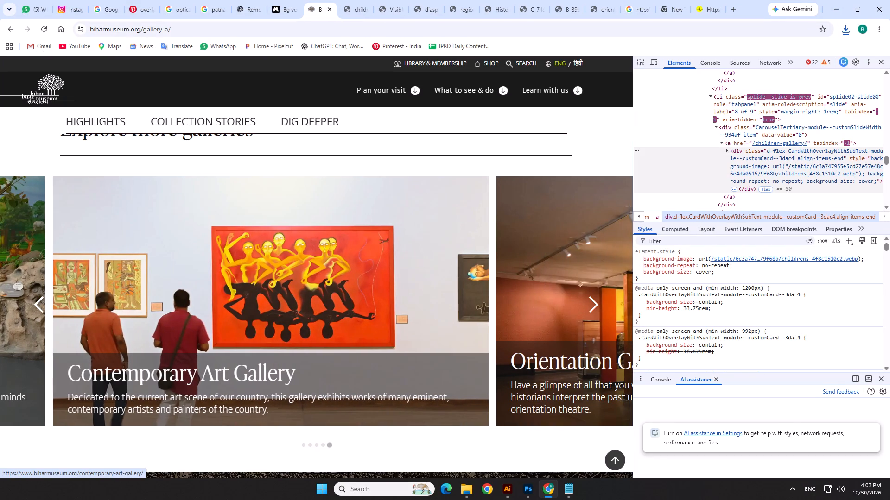
{"action": "right_click", "coordinate": [318, 288]}
{"action": "left_click", "coordinate": [357, 402]}
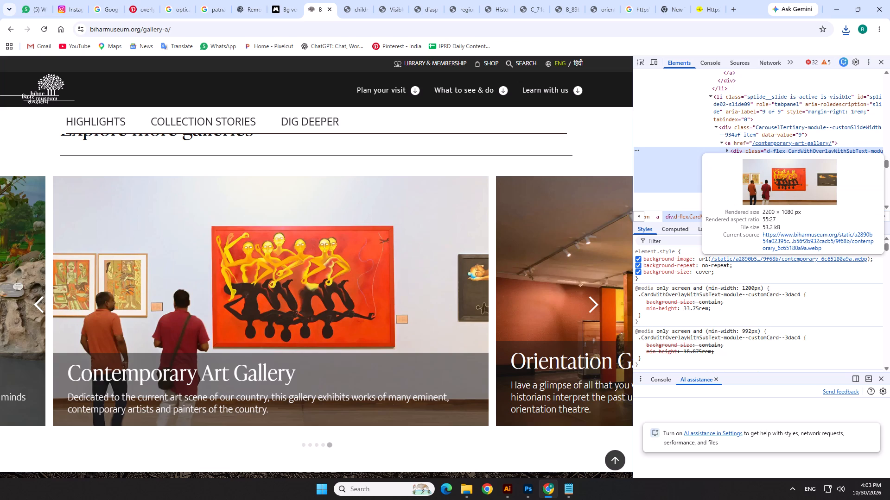
{"action": "left_click", "coordinate": [766, 248]}
{"action": "right_click", "coordinate": [483, 247]}
{"action": "left_click", "coordinate": [499, 266]}
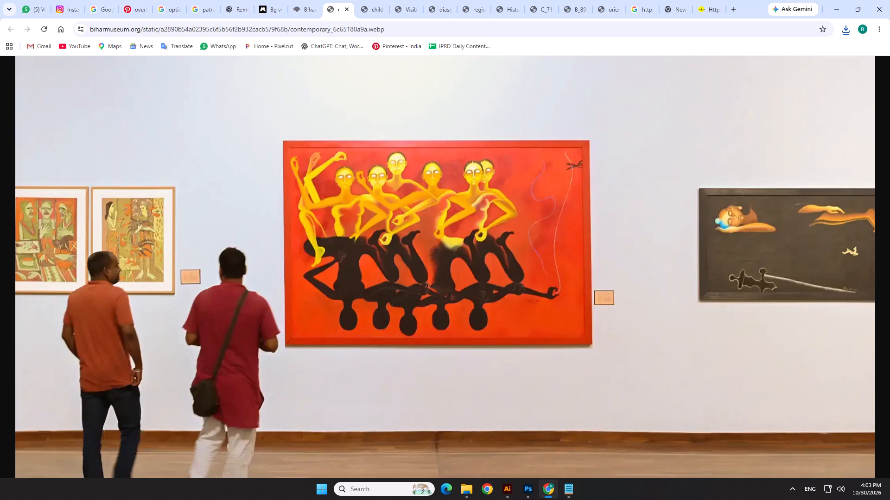
{"action": "left_click", "coordinate": [33, 121]}
{"action": "left_click", "coordinate": [797, 459]}
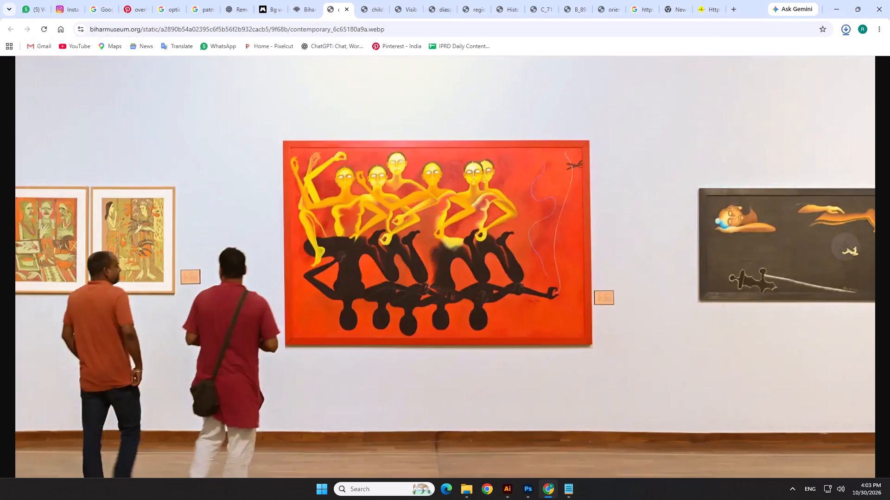
Return to the museum site and look through the Orientation Gallery and Gallery C pages' carousels for remaining gallery slides.
{"action": "left_click", "coordinate": [300, 0]}
{"action": "left_click", "coordinate": [595, 294]}
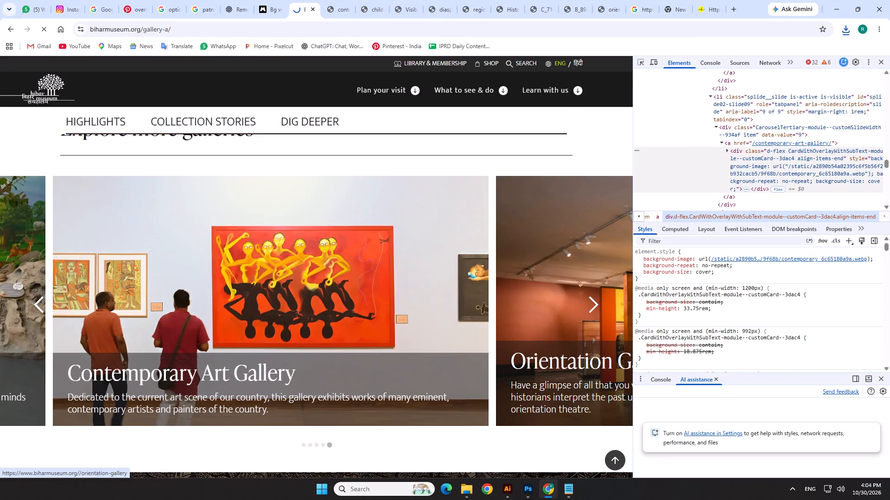
{"action": "left_click", "coordinate": [594, 304]}
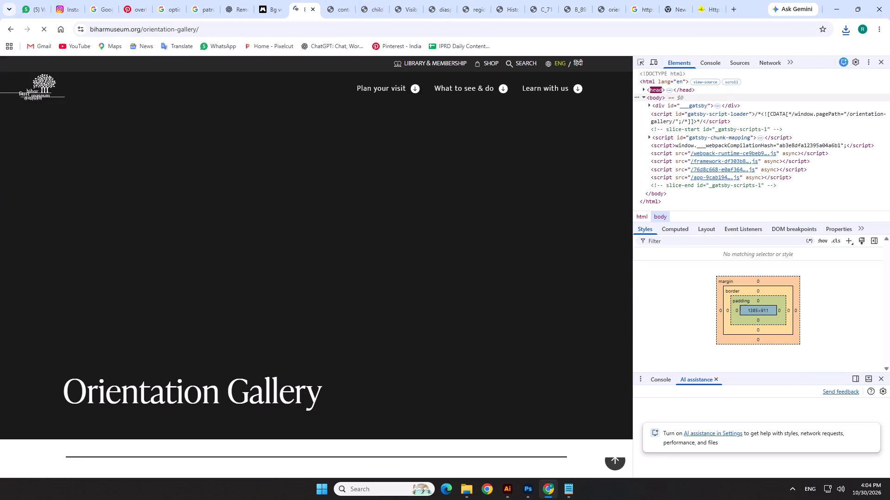
{"action": "scroll", "coordinate": [315, 305], "scroll_direction": "down", "scroll_amount": 6}
{"action": "scroll", "coordinate": [309, 301], "scroll_direction": "down", "scroll_amount": 17}
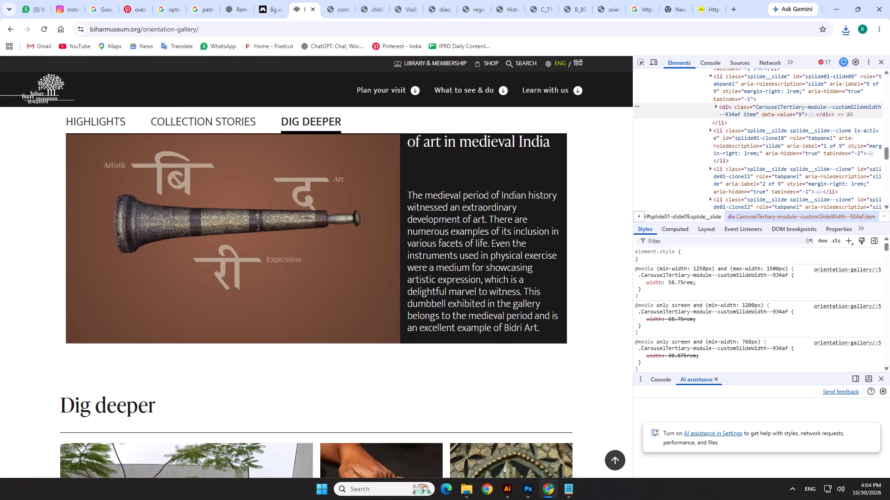
{"action": "scroll", "coordinate": [309, 301], "scroll_direction": "down", "scroll_amount": 17}
{"action": "left_click", "coordinate": [593, 200]}
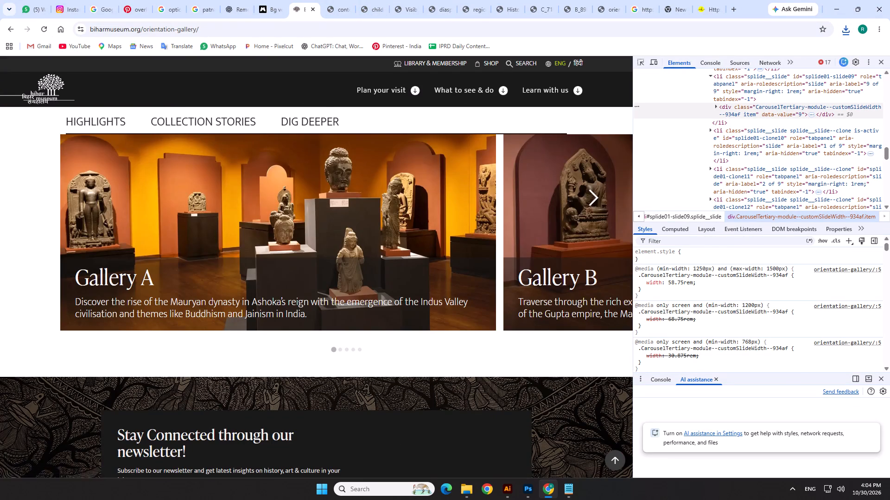
{"action": "left_click", "coordinate": [593, 200]}
{"action": "scroll", "coordinate": [542, 275], "scroll_direction": "down", "scroll_amount": 13}
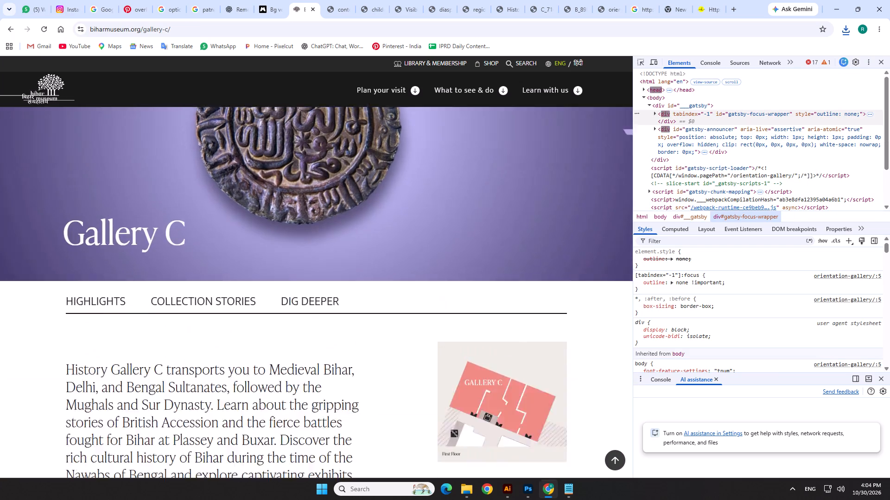
{"action": "scroll", "coordinate": [520, 287], "scroll_direction": "down", "scroll_amount": 20}
{"action": "scroll", "coordinate": [520, 287], "scroll_direction": "down", "scroll_amount": 17}
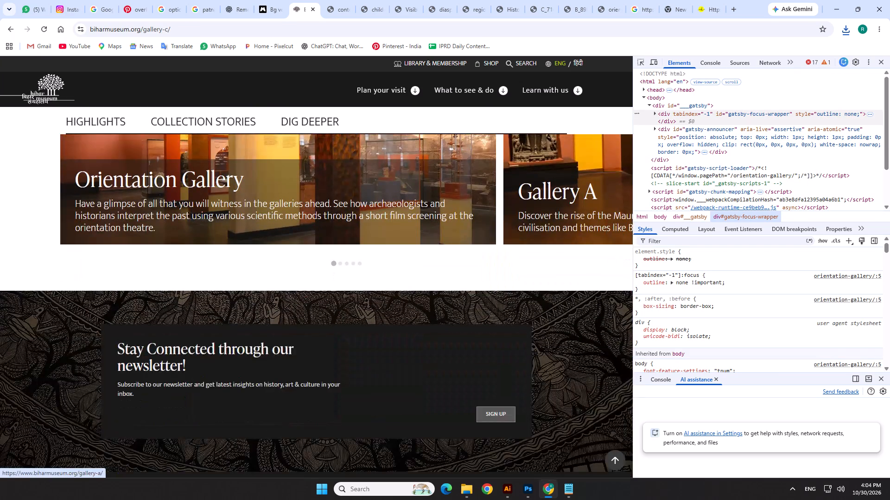
{"action": "scroll", "coordinate": [549, 211], "scroll_direction": "up", "scroll_amount": 2}
{"action": "left_click", "coordinate": [360, 357]}
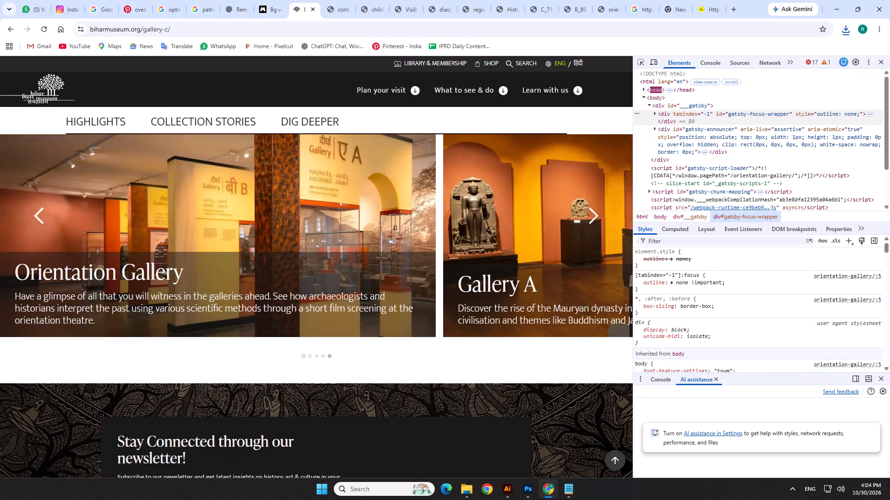
{"action": "left_click", "coordinate": [593, 220]}
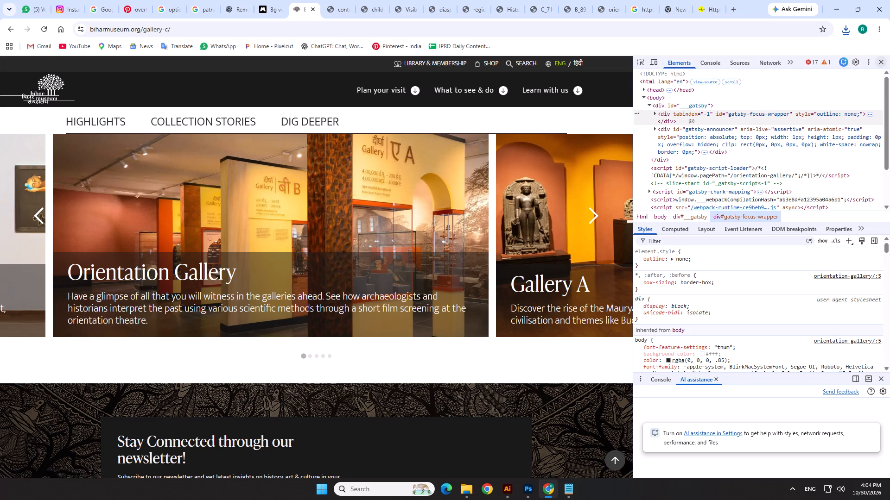
Inspect the Plan Your Visit photo in the Dig deeper section and open its image source for viewing.
{"action": "left_click", "coordinate": [879, 64]}
{"action": "scroll", "coordinate": [507, 260], "scroll_direction": "up", "scroll_amount": 10}
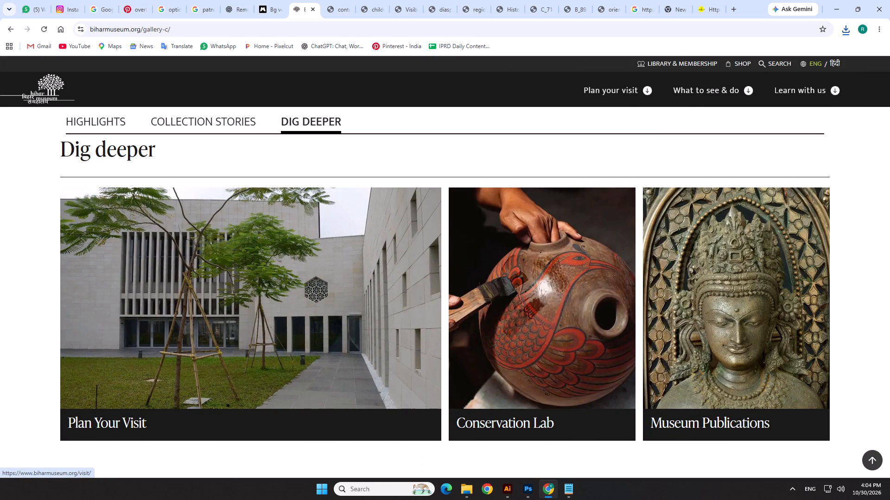
{"action": "right_click", "coordinate": [336, 268]}
{"action": "left_click", "coordinate": [374, 262]}
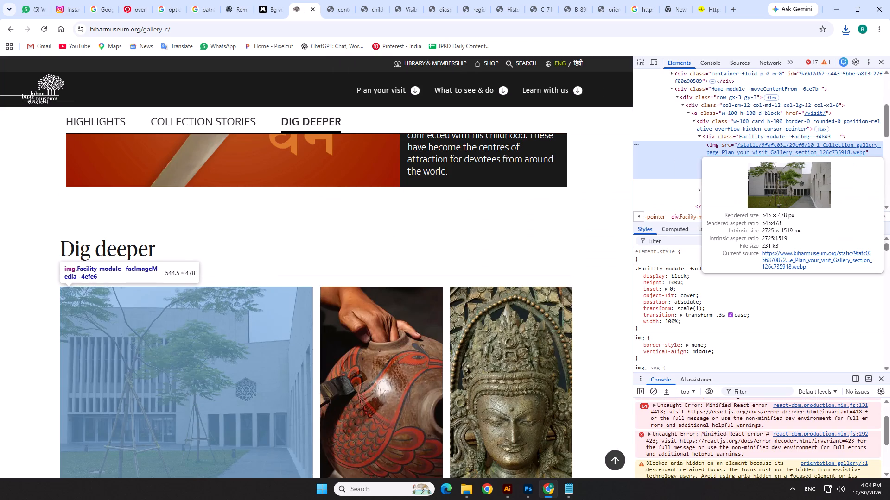
{"action": "left_click", "coordinate": [784, 254]}
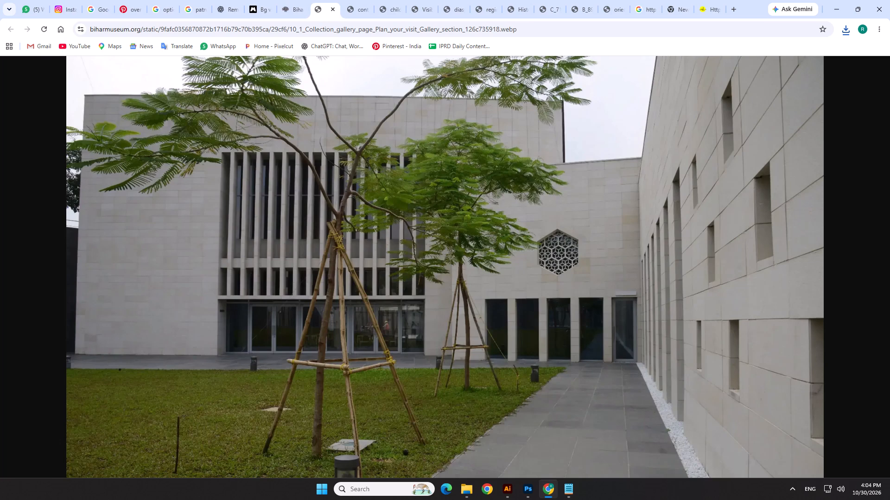
Close all the browser tabs holding the opened museum gallery images.
{"action": "left_click", "coordinate": [336, 9]}
{"action": "triple_click", "coordinate": [336, 9]}
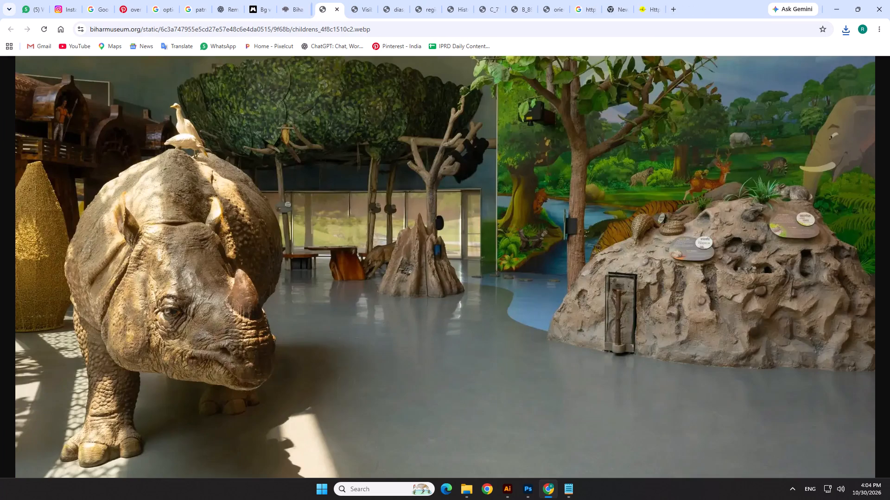
{"action": "triple_click", "coordinate": [336, 9]}
{"action": "triple_click", "coordinate": [336, 9]}
{"action": "triple_click", "coordinate": [335, 9]}
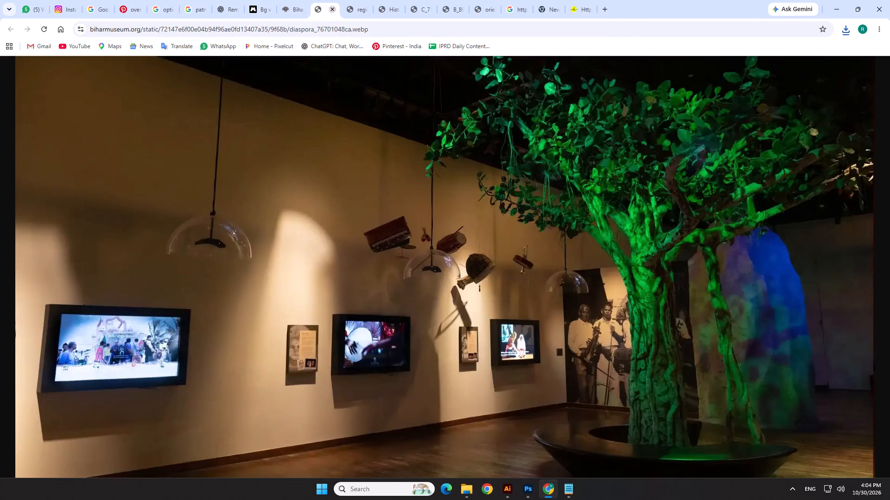
{"action": "triple_click", "coordinate": [335, 9]}
{"action": "double_click", "coordinate": [335, 9]}
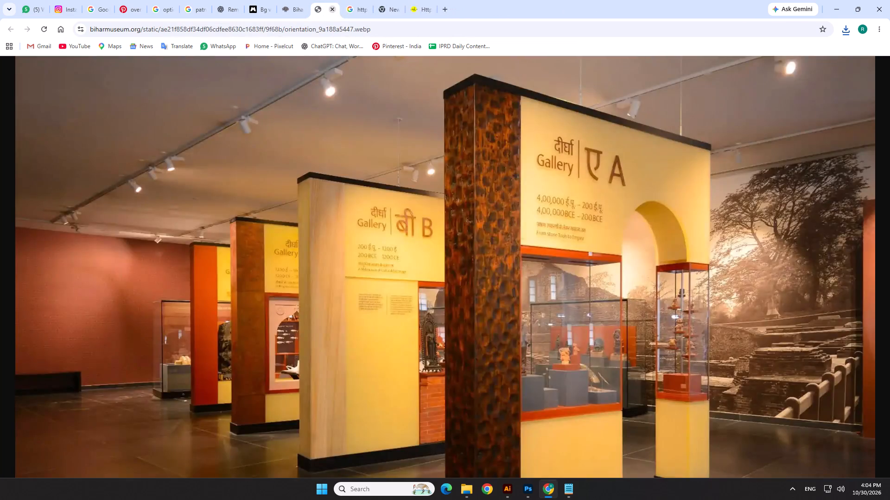
{"action": "left_click", "coordinate": [335, 9]}
{"action": "left_click", "coordinate": [335, 9]}
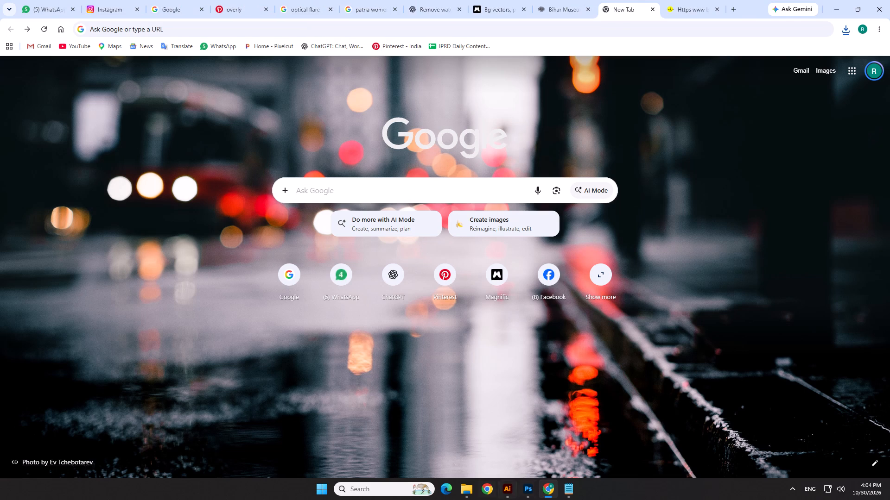
Switch to Photoshop and place orientation_9a188a5447.webp from Downloads into IPRD_Carousel2, directly above the existing museum photo.
{"action": "left_click", "coordinate": [547, 493]}
{"action": "left_click", "coordinate": [542, 312]}
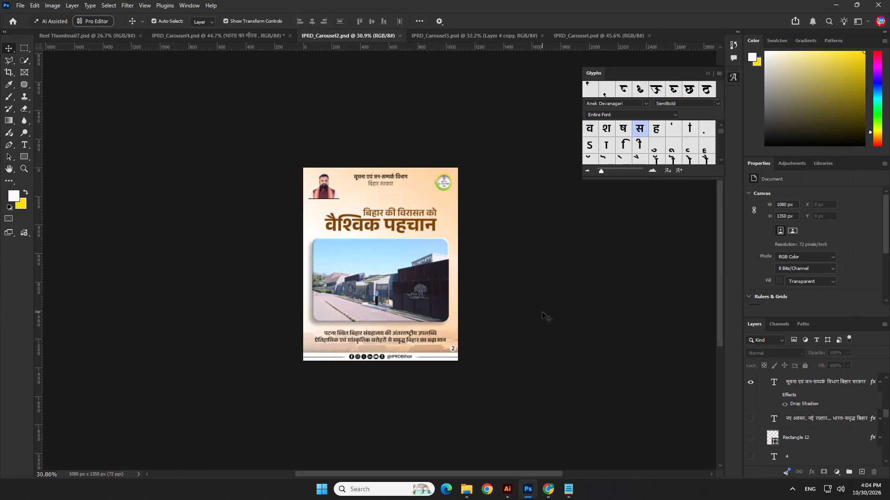
{"action": "scroll", "coordinate": [495, 312], "scroll_direction": "up", "scroll_amount": 3}
{"action": "left_click", "coordinate": [412, 294]}
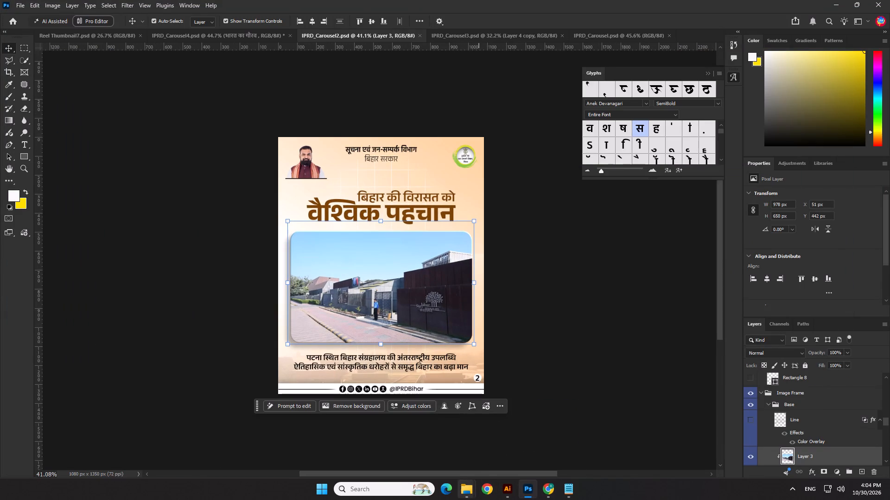
{"action": "left_click", "coordinate": [464, 491]}
{"action": "left_click", "coordinate": [405, 429]}
{"action": "left_click", "coordinate": [56, 133]}
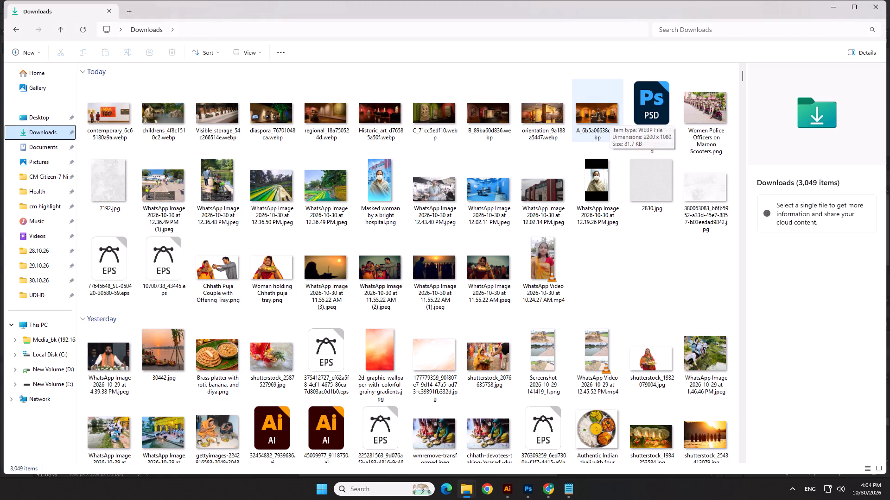
{"action": "left_click", "coordinate": [889, 499]}
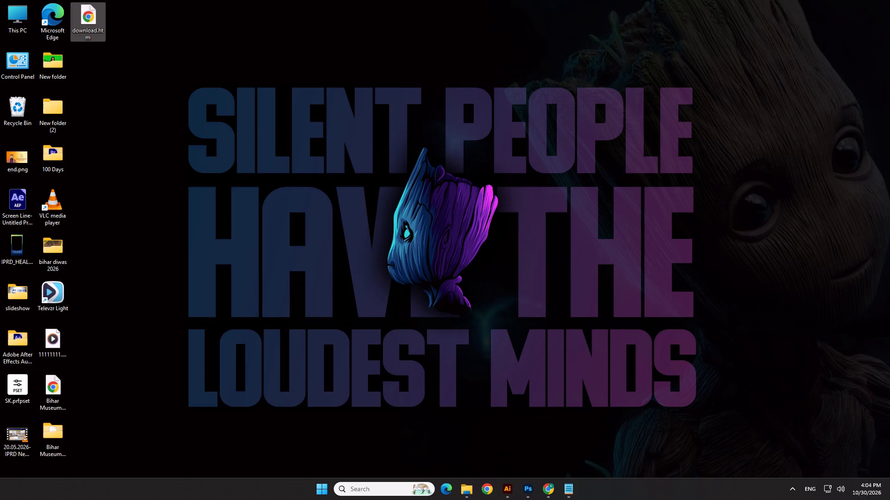
{"action": "left_click", "coordinate": [479, 260]}
{"action": "key", "text": "alt+Tab"}
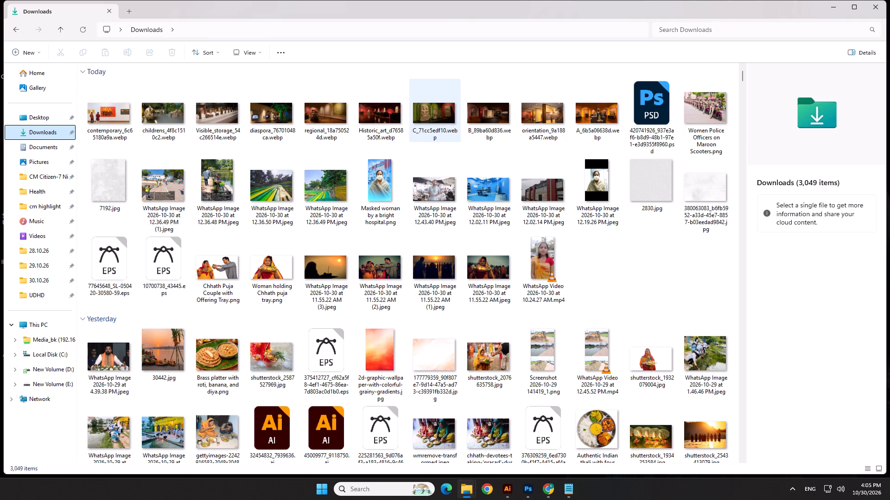
{"action": "left_click", "coordinate": [542, 119]}
{"action": "left_click_drag", "start_coordinate": [533, 112], "coordinate": [553, 175]}
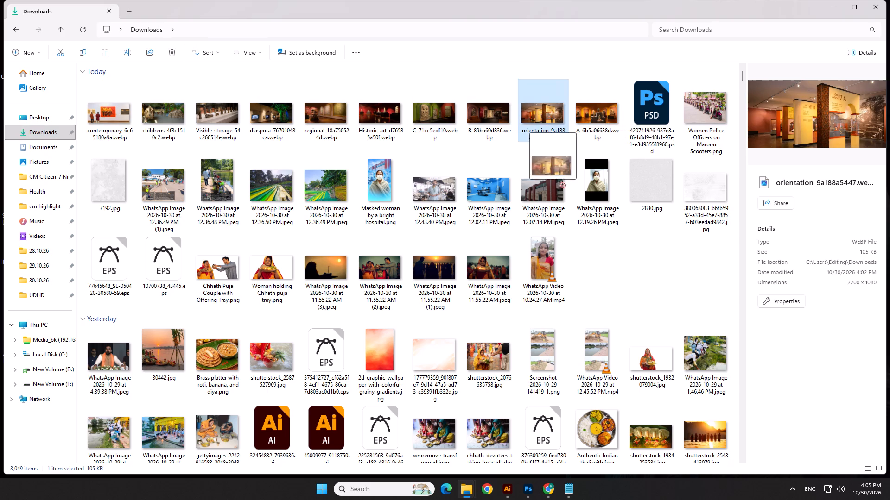
{"action": "left_click_drag", "start_coordinate": [553, 175], "coordinate": [395, 288]}
{"action": "key", "text": "alt+Tab"}
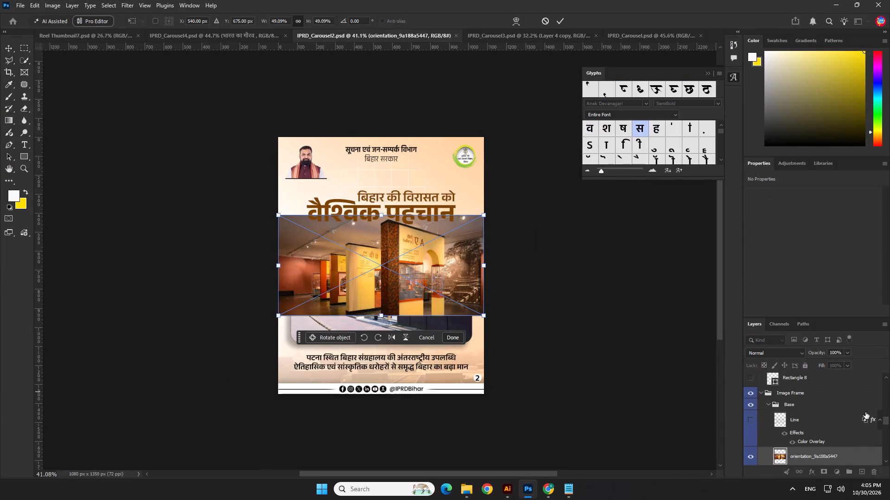
Delete the old museum photo, Layer 3, and clip the orientation gallery image to the Base frame shape.
{"action": "scroll", "coordinate": [861, 412], "scroll_direction": "down", "scroll_amount": 2}
{"action": "left_click_drag", "start_coordinate": [816, 398], "coordinate": [818, 425]}
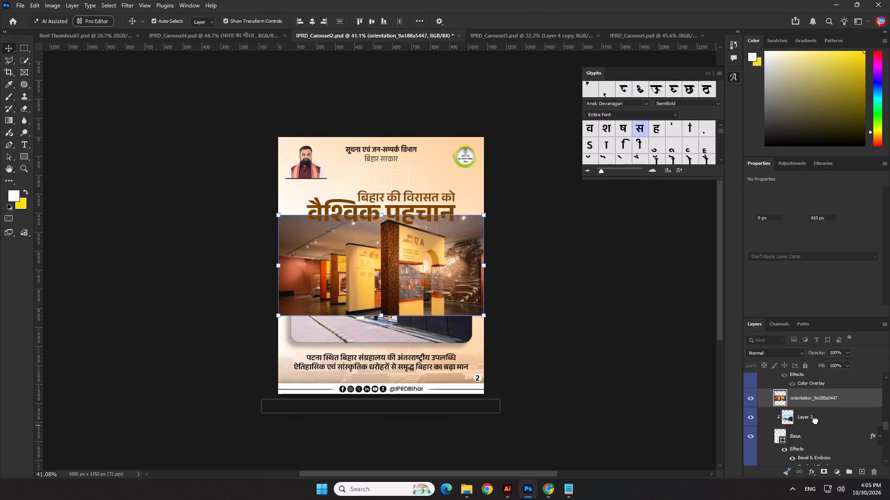
{"action": "left_click", "coordinate": [811, 401]}
{"action": "key", "text": "Delete"}
Enlarge the orientation gallery image to about 1204 px wide to fill the frame, centre it horizontally and nudge it slightly down.
{"action": "left_click_drag", "start_coordinate": [393, 267], "coordinate": [394, 289]}
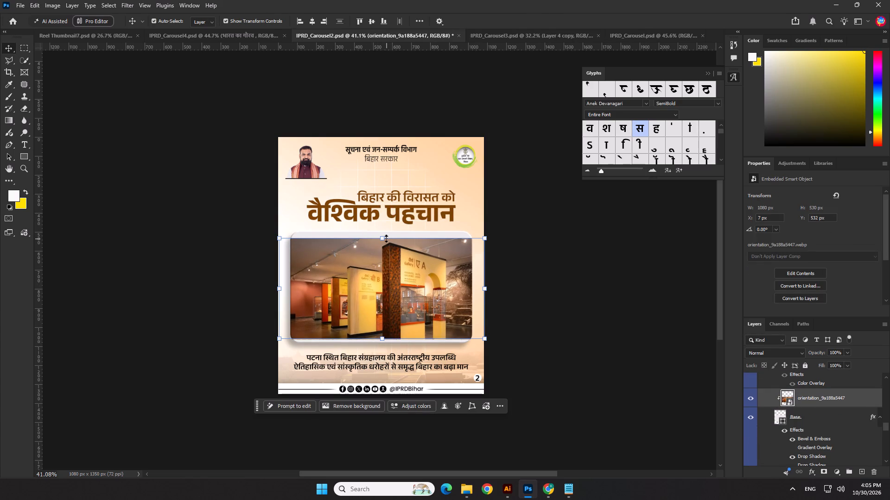
{"action": "left_click_drag", "start_coordinate": [386, 238], "coordinate": [386, 233]}
{"action": "left_click_drag", "start_coordinate": [384, 338], "coordinate": [384, 343]}
{"action": "scroll", "coordinate": [501, 261], "scroll_direction": "up", "scroll_amount": 2}
{"action": "left_click", "coordinate": [519, 224]}
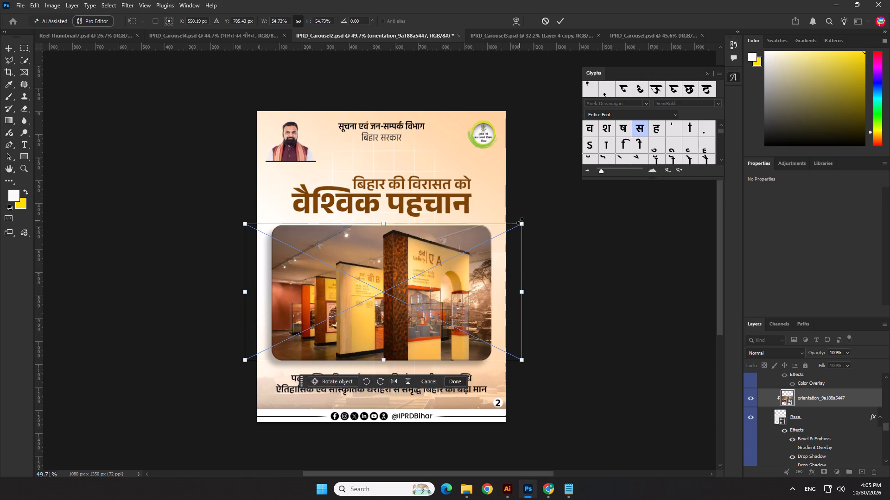
{"action": "key", "text": "Return"}
{"action": "left_click", "coordinate": [311, 21]}
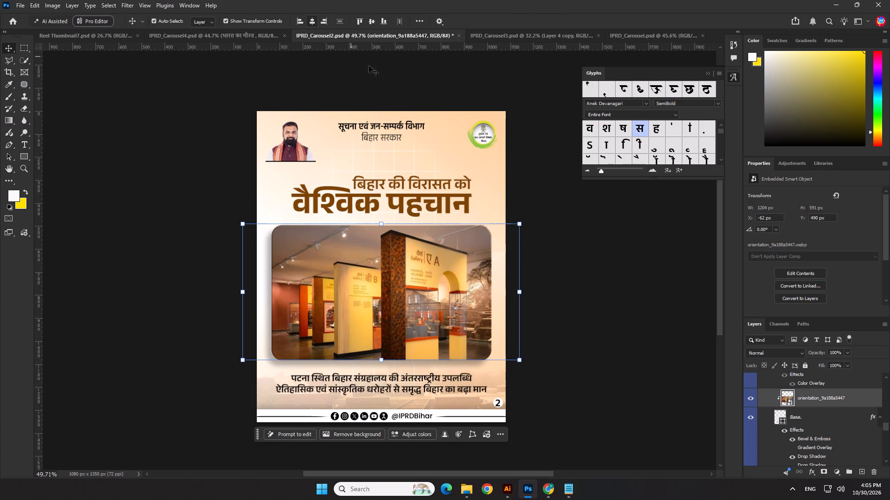
{"action": "key", "text": "Down"}
{"action": "key", "text": "Down"}
Deselect the image and save IPRD_Carousel2.psd.
{"action": "left_click", "coordinate": [609, 244]}
{"action": "scroll", "coordinate": [609, 244], "scroll_direction": "down", "scroll_amount": 1}
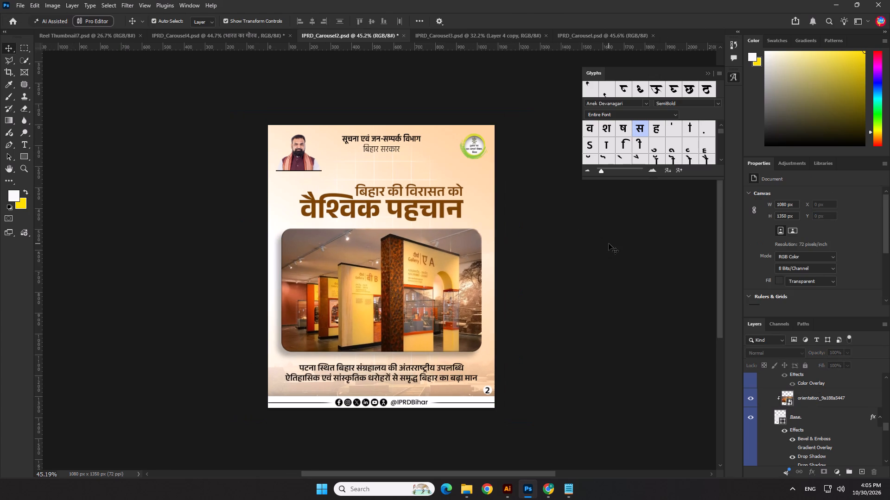
{"action": "key", "text": "ctrl+s"}
Save a PNG copy of IPRD_Carousel2 in the 30.10.26 folder, replacing the existing file, with the large file size option.
{"action": "left_click", "coordinate": [15, 5]}
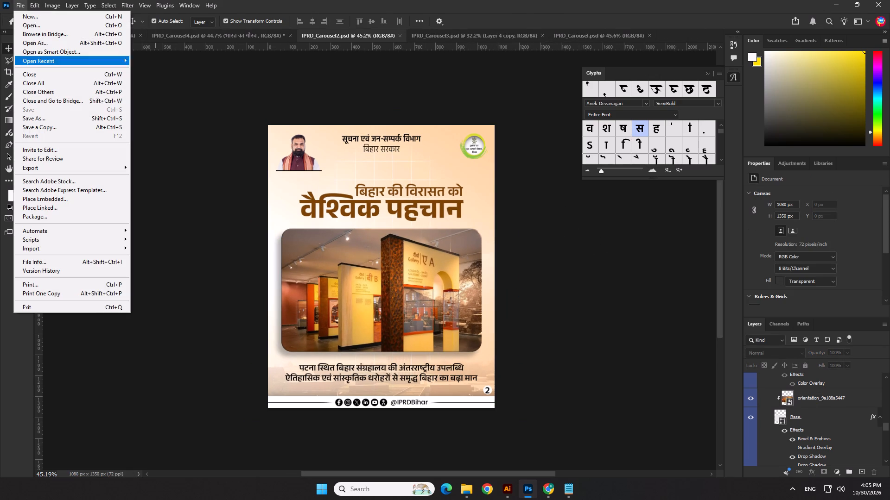
{"action": "left_click", "coordinate": [63, 128]}
{"action": "left_click", "coordinate": [116, 397]}
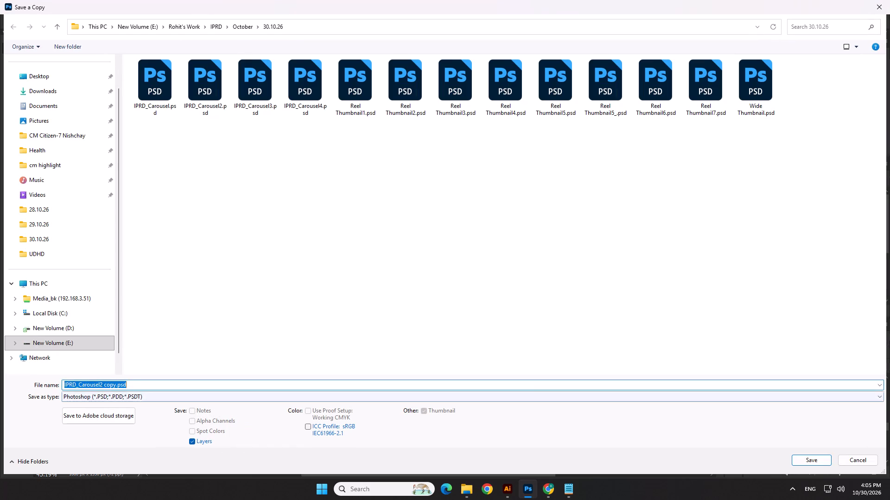
{"action": "left_click", "coordinate": [113, 341]}
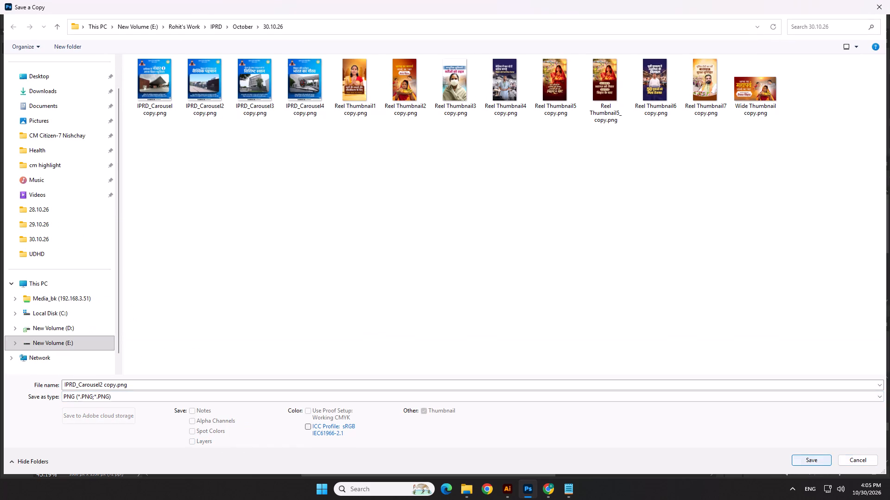
{"action": "left_click", "coordinate": [796, 462]}
{"action": "left_click", "coordinate": [478, 246]}
{"action": "left_click", "coordinate": [480, 144]}
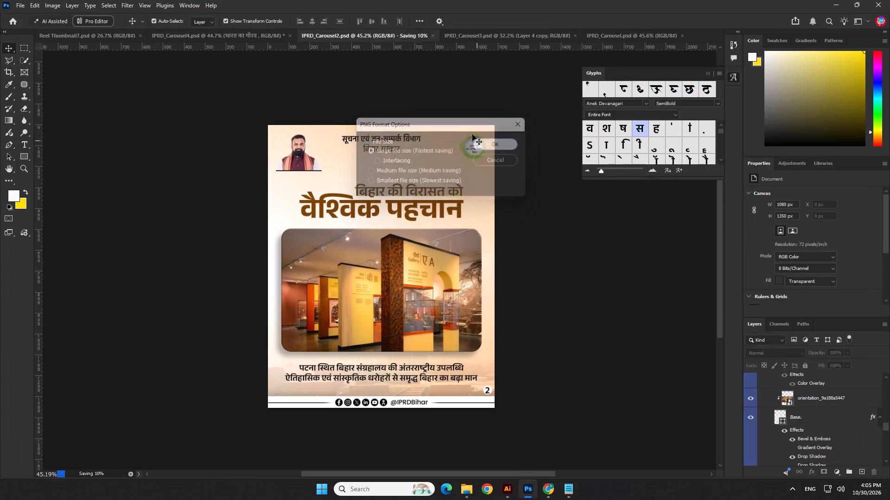
Bring up the IPRD_Carousel.psd document.
{"action": "left_click", "coordinate": [573, 37]}
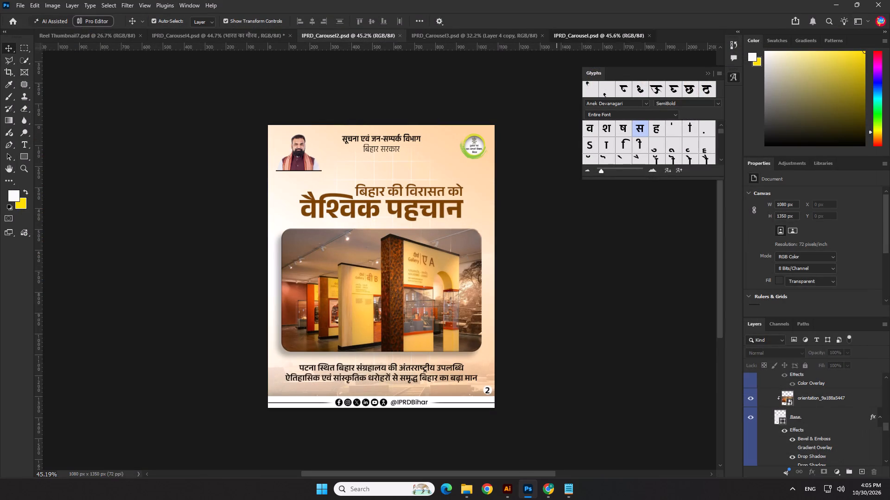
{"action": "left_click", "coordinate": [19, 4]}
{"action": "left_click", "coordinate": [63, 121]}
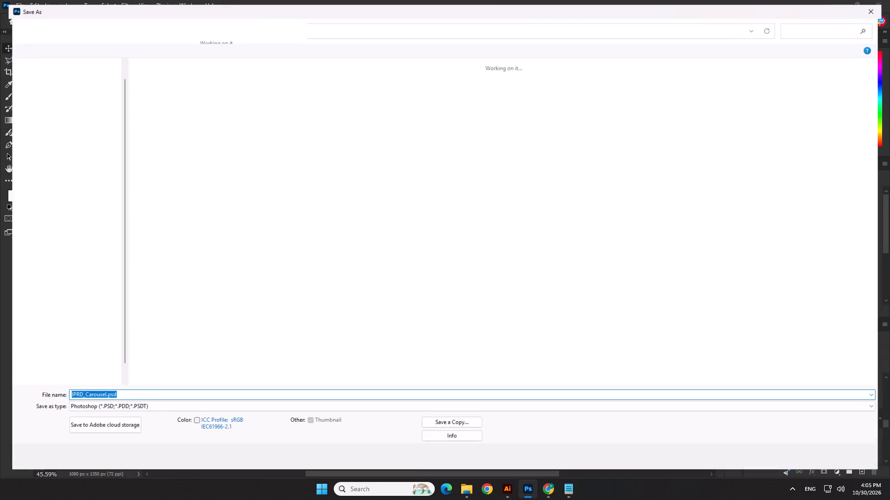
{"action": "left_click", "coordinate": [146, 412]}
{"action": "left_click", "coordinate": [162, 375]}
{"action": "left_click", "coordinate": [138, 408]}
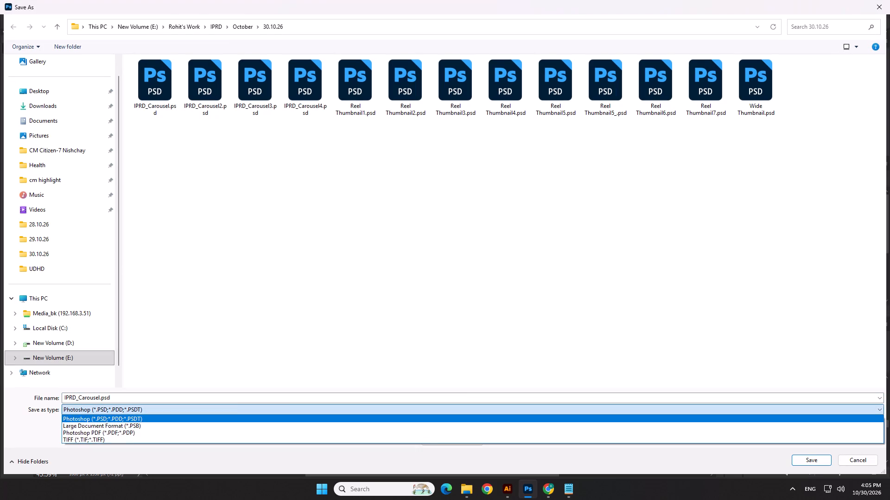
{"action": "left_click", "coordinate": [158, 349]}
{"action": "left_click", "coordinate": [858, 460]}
Save a copy of IPRD_Carousel as PNG in the 30.10.26 folder, replacing the existing IPRD_Carousel copy.png.
{"action": "left_click", "coordinate": [17, 5]}
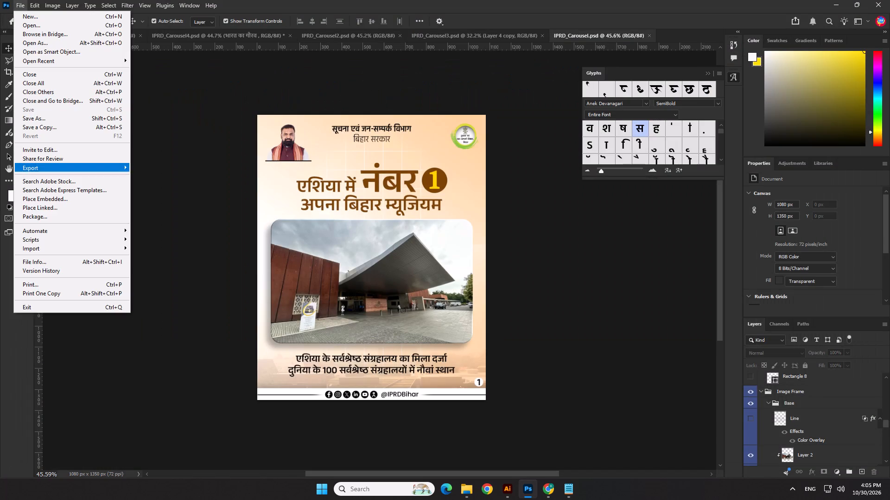
{"action": "left_click", "coordinate": [43, 127]}
{"action": "left_click", "coordinate": [75, 394]}
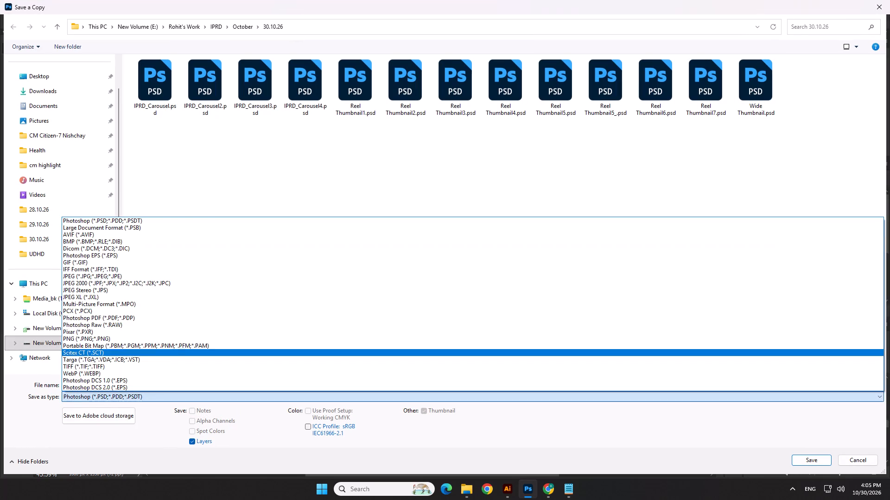
{"action": "left_click", "coordinate": [95, 335]}
{"action": "left_click", "coordinate": [82, 396]}
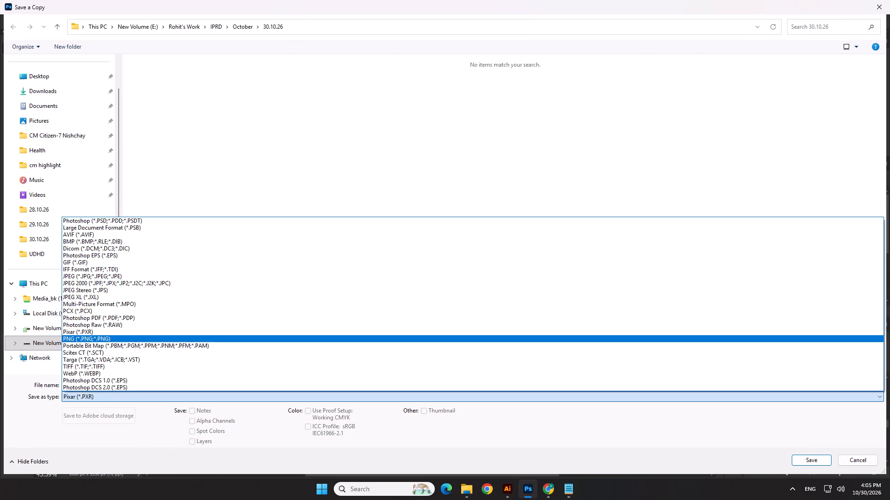
{"action": "left_click", "coordinate": [82, 337]}
{"action": "left_click", "coordinate": [830, 460]}
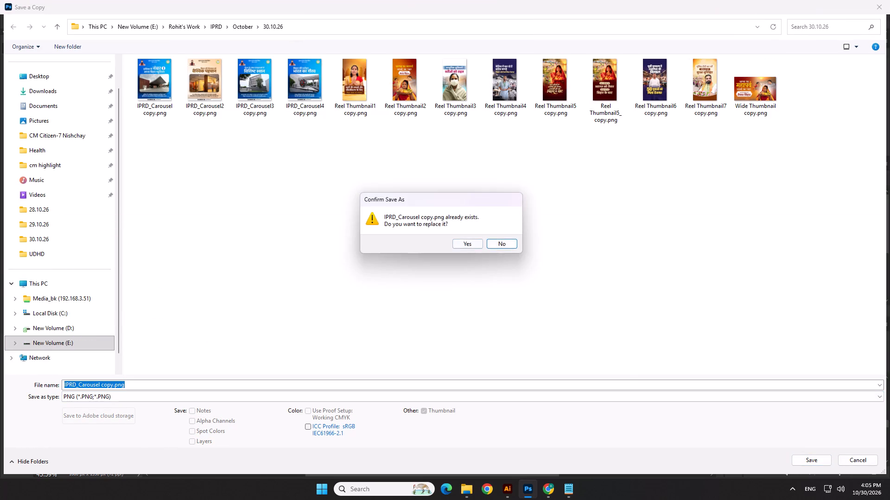
{"action": "left_click", "coordinate": [471, 246]}
{"action": "left_click", "coordinate": [496, 140]}
{"action": "left_click", "coordinate": [549, 237]}
Go to IPRD_Carousel3 and select its museum building photo, Layer 3.
{"action": "key", "text": "alt+Tab"}
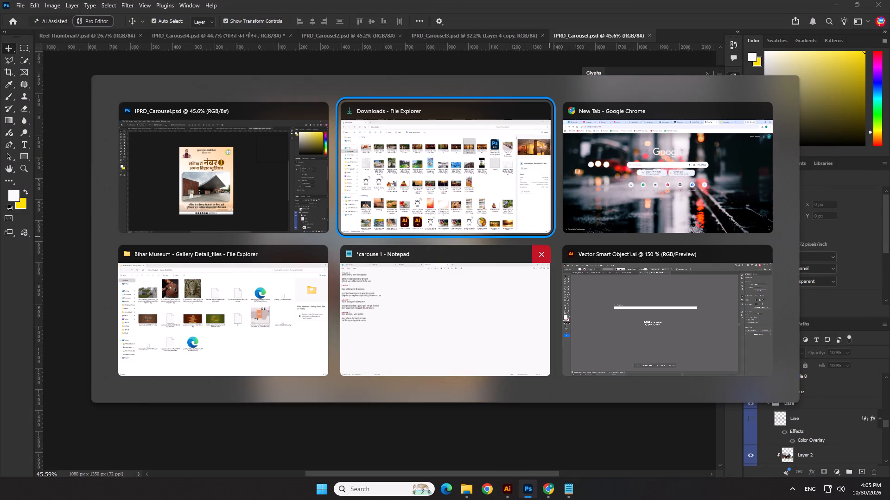
{"action": "key", "text": "alt+Tab"}
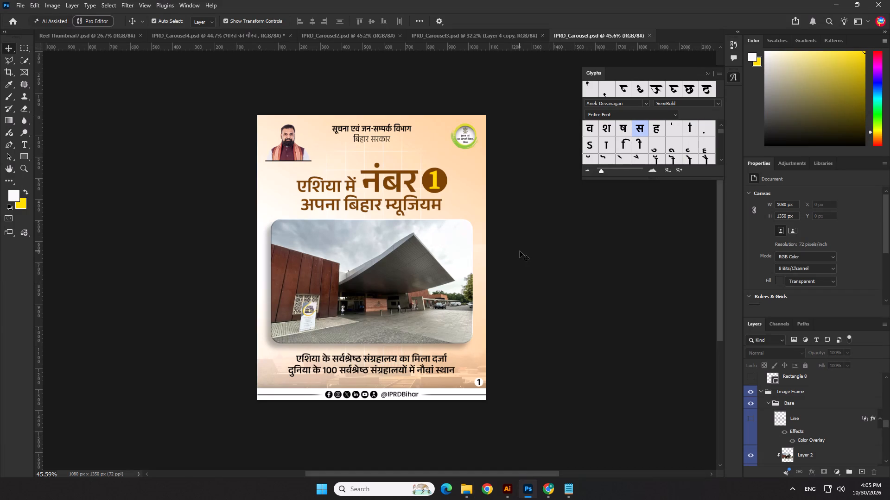
{"action": "left_click", "coordinate": [424, 43]}
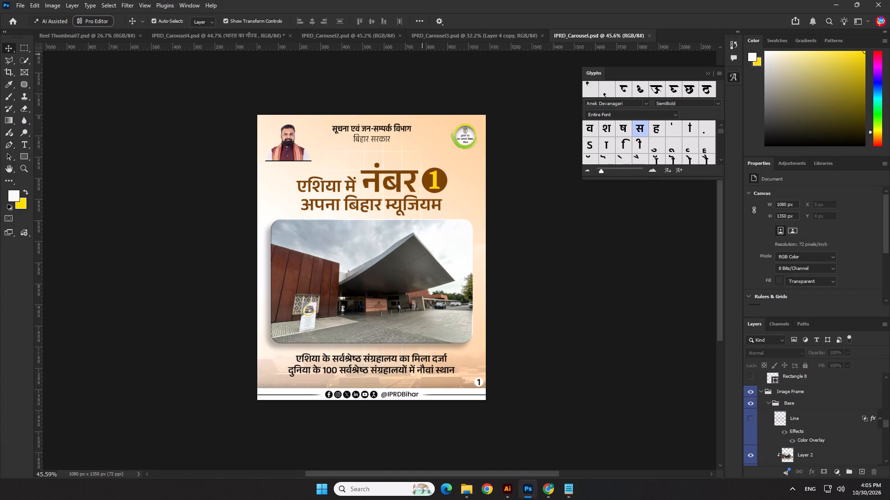
{"action": "left_click", "coordinate": [431, 32]}
{"action": "left_click", "coordinate": [430, 330]}
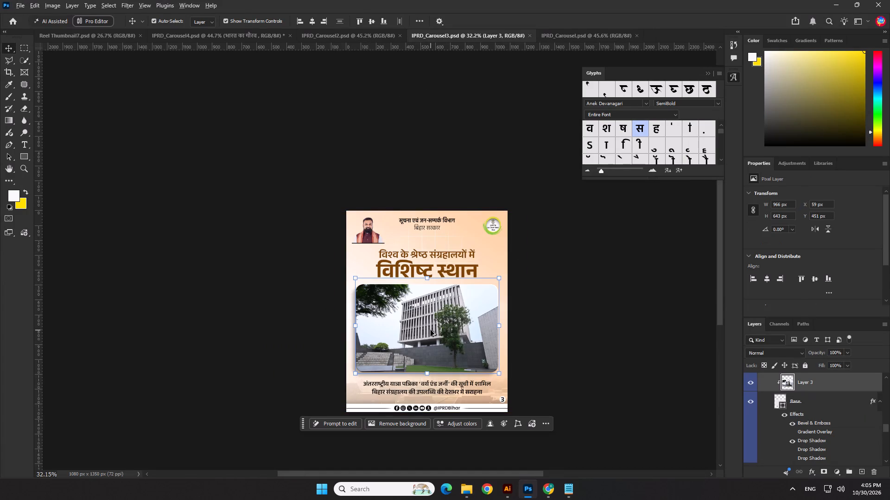
Switch to File Explorer and preview Historic_art_d76585a50f.webp and A_6b5a06638d.webp in Downloads.
{"action": "key", "text": "alt+Tab"}
{"action": "left_click", "coordinate": [458, 198], "text": "alt"}
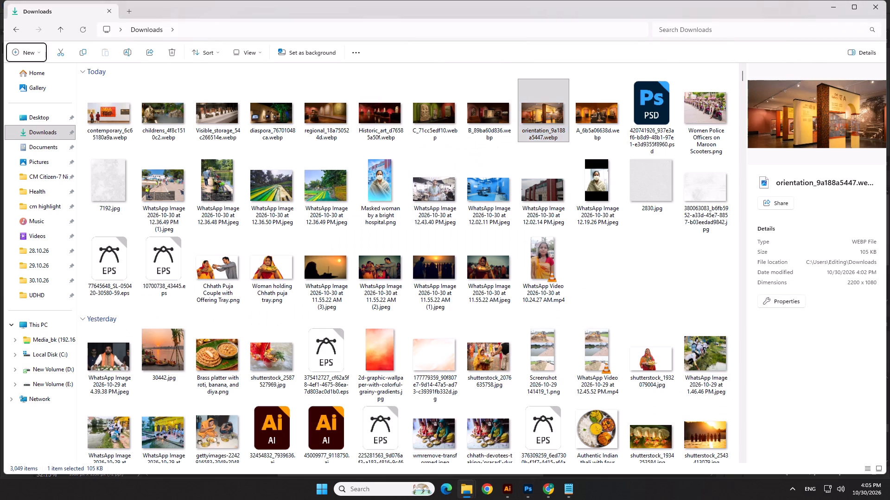
{"action": "double_click", "coordinate": [383, 121]}
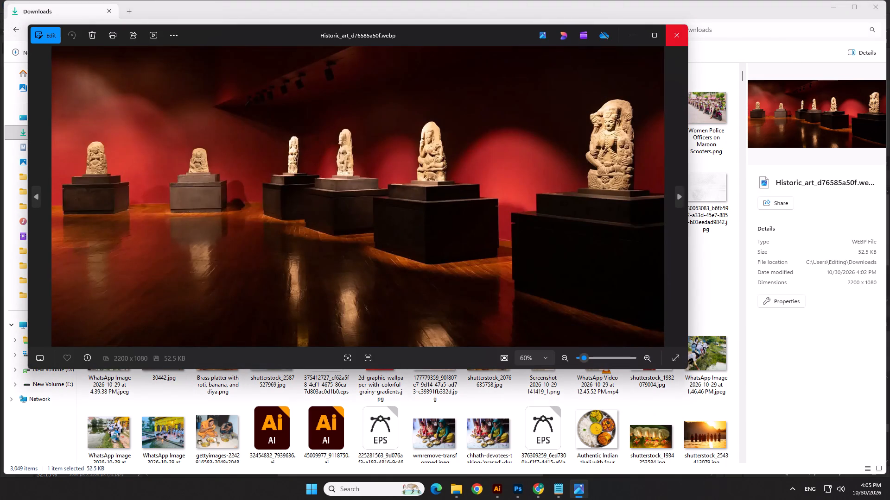
{"action": "left_click", "coordinate": [670, 28]}
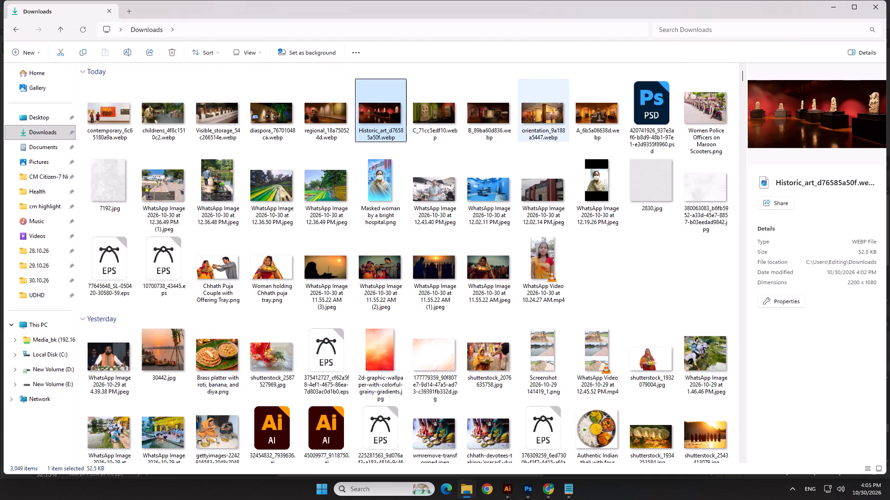
{"action": "double_click", "coordinate": [589, 114]}
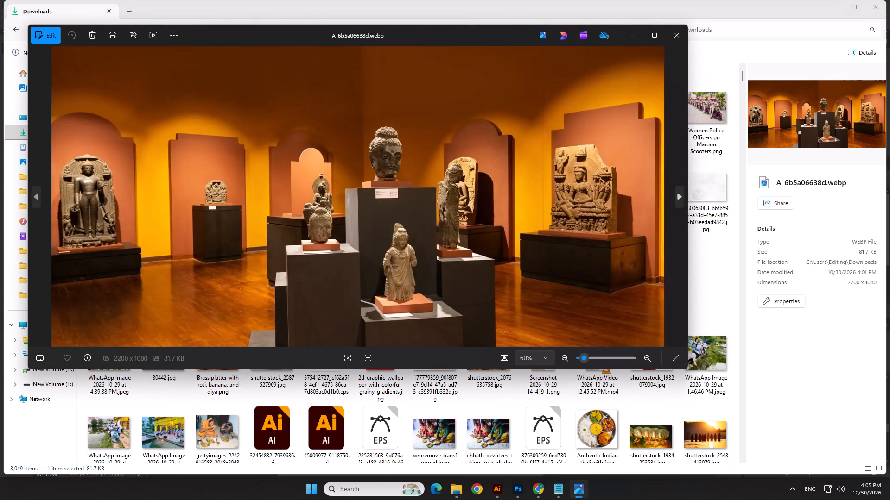
{"action": "left_click", "coordinate": [679, 32]}
Replace Layer 3 in Photoshop's IPRD_Carousel3 with A_6b5a06638d.webp from Downloads, clipped to the Base frame shape.
{"action": "left_click_drag", "start_coordinate": [597, 108], "coordinate": [493, 246]}
{"action": "key", "text": "alt+Tab"}
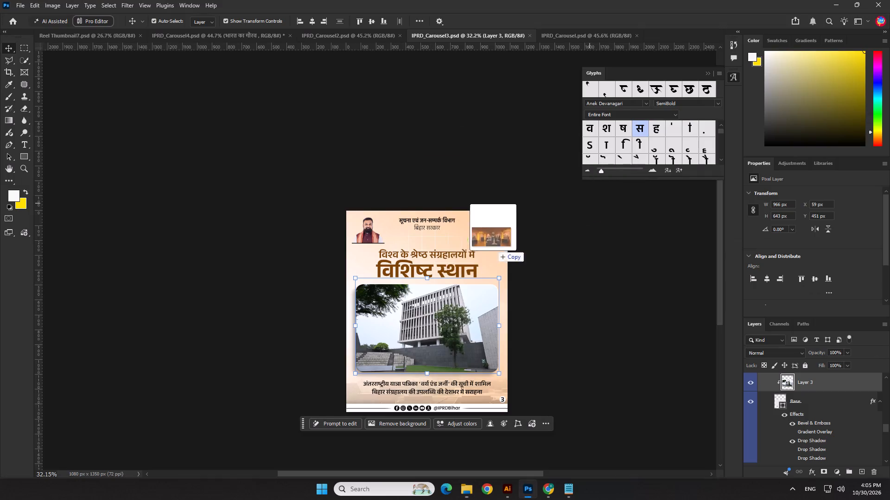
{"action": "left_click_drag", "start_coordinate": [493, 246], "coordinate": [444, 342]}
{"action": "left_click_drag", "start_coordinate": [785, 383], "coordinate": [785, 407]}
{"action": "left_click", "coordinate": [804, 385]}
{"action": "key", "text": "Delete"}
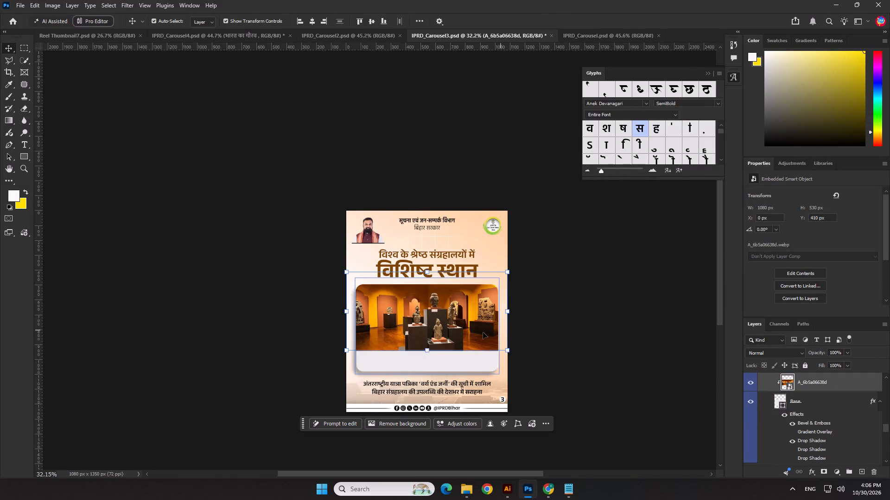
Move the A_6b5a06638d image over the frame, enlarge it to about 55.2% scale to fill it, and nudge it left and slightly up.
{"action": "left_click_drag", "start_coordinate": [483, 332], "coordinate": [475, 352]}
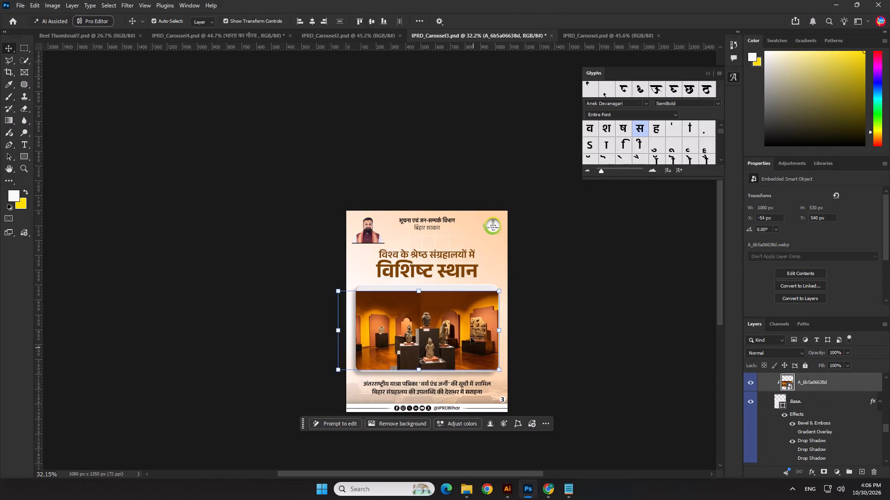
{"action": "scroll", "coordinate": [451, 315], "scroll_direction": "up", "scroll_amount": 3}
{"action": "left_click_drag", "start_coordinate": [407, 286], "coordinate": [407, 277]}
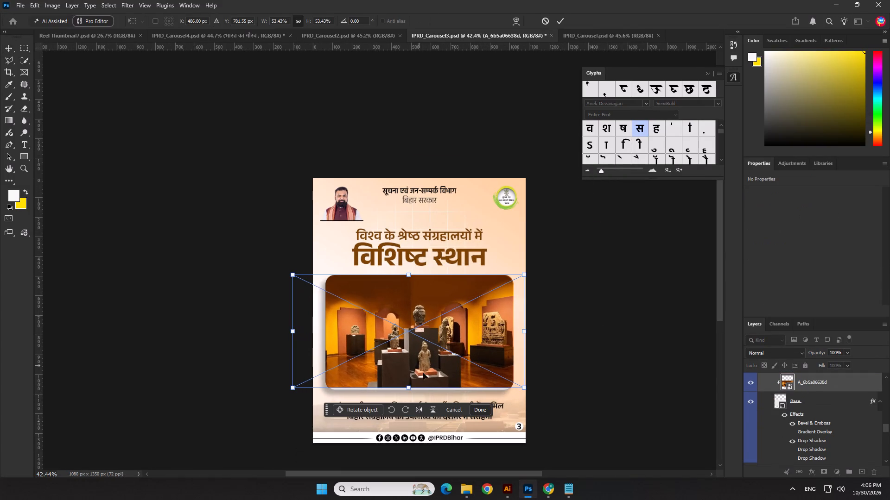
{"action": "left_click_drag", "start_coordinate": [524, 389], "coordinate": [526, 395]}
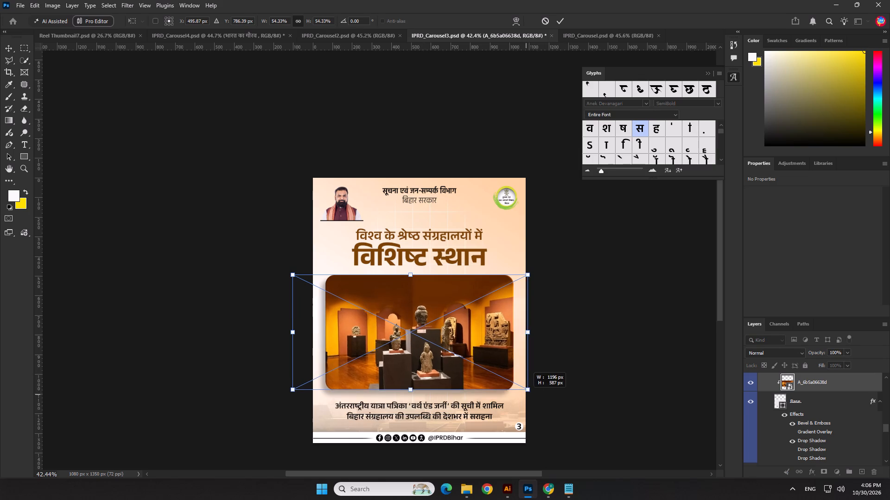
{"action": "left_click_drag", "start_coordinate": [526, 395], "coordinate": [528, 400]}
{"action": "key", "text": "Left"}
{"action": "key", "text": "Left"}
{"action": "key", "text": "Left"}
{"action": "key", "text": "Left"}
{"action": "key", "text": "Left"}
{"action": "key", "text": "Left"}
{"action": "key", "text": "Left"}
{"action": "key", "text": "Left"}
{"action": "key", "text": "Left"}
{"action": "key", "text": "Left"}
{"action": "key", "text": "Left"}
{"action": "key", "text": "Left"}
{"action": "key", "text": "Left"}
{"action": "key", "text": "Left"}
{"action": "key", "text": "Left"}
{"action": "key", "text": "Left"}
{"action": "key", "text": "Left"}
{"action": "key", "text": "Left"}
{"action": "key", "text": "Left"}
{"action": "key", "text": "Left"}
{"action": "key", "text": "Left"}
{"action": "key", "text": "Left"}
{"action": "key", "text": "Left"}
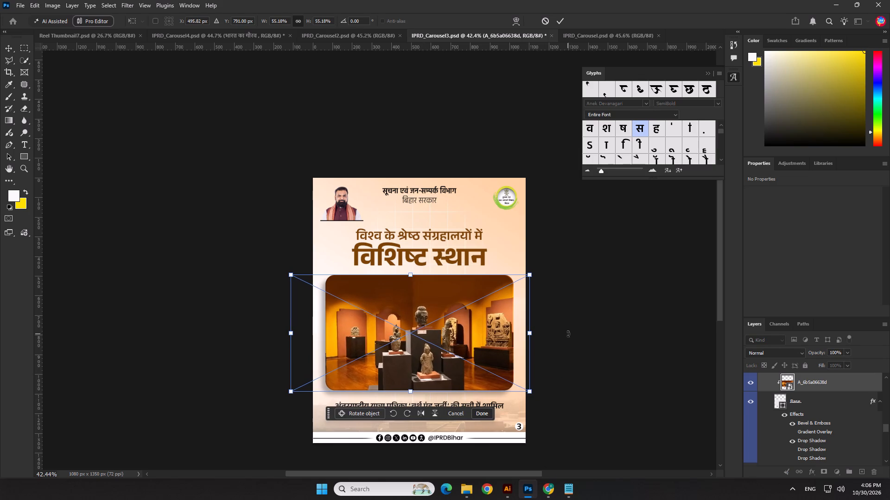
{"action": "key", "text": "Up"}
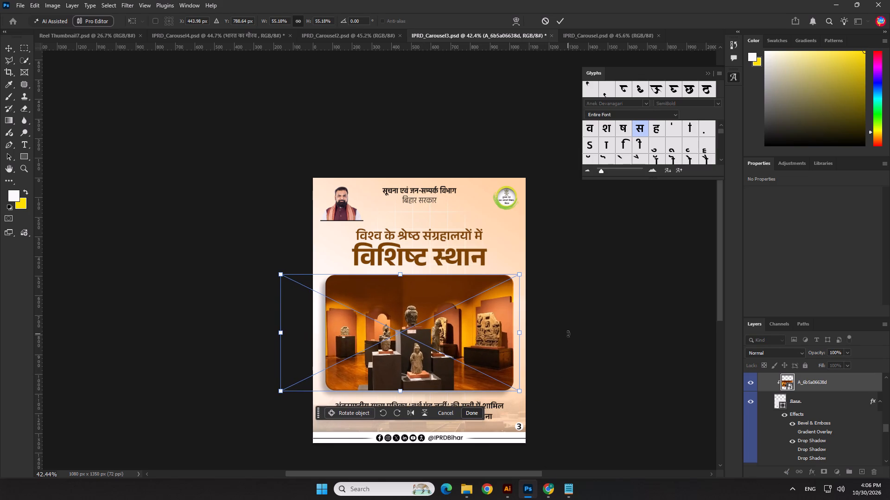
{"action": "key", "text": "Right"}
{"action": "key", "text": "Right"}
{"action": "key", "text": "Right"}
{"action": "key", "text": "Right"}
{"action": "key", "text": "Return"}
Deselect the image and save IPRD_Carousel3.psd.
{"action": "left_click", "coordinate": [622, 316]}
{"action": "scroll", "coordinate": [551, 281], "scroll_direction": "down", "scroll_amount": 1}
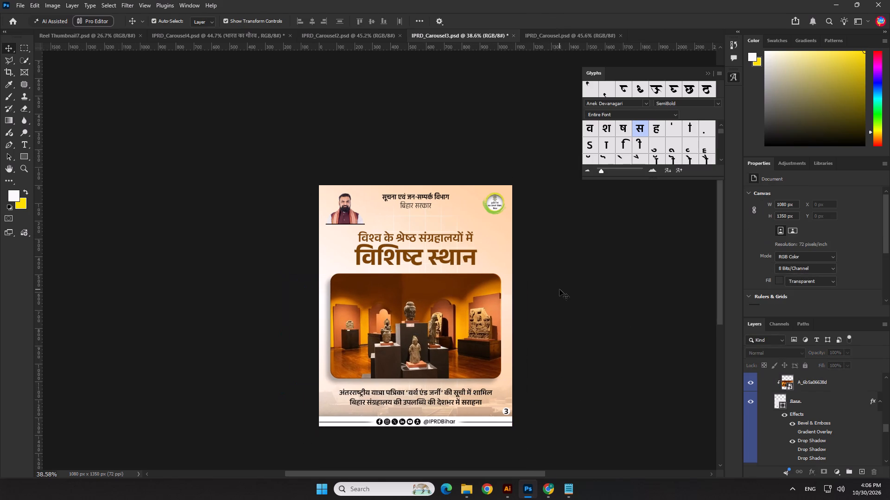
{"action": "key", "text": "ctrl+s"}
Save a PNG copy of IPRD_Carousel3 in the 30.10.26 folder, replacing the existing file, with the large file size option.
{"action": "left_click", "coordinate": [25, 7]}
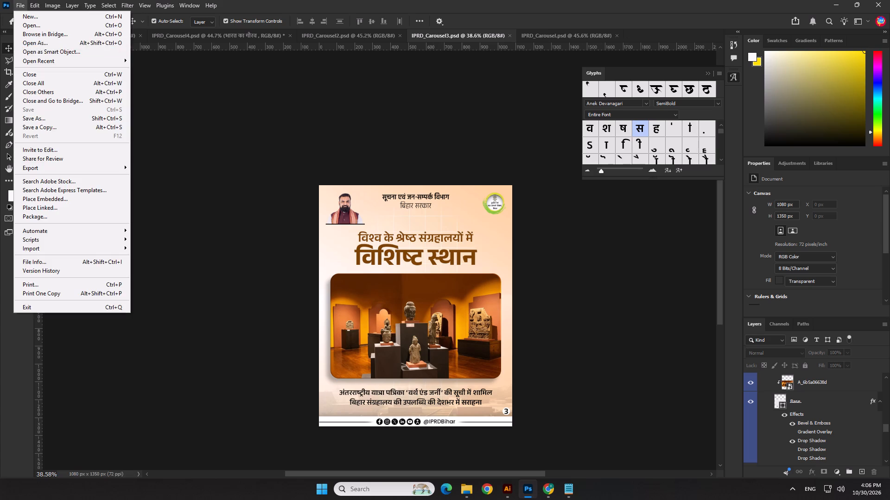
{"action": "left_click", "coordinate": [42, 125]}
{"action": "left_click", "coordinate": [132, 394]}
{"action": "left_click", "coordinate": [124, 336]}
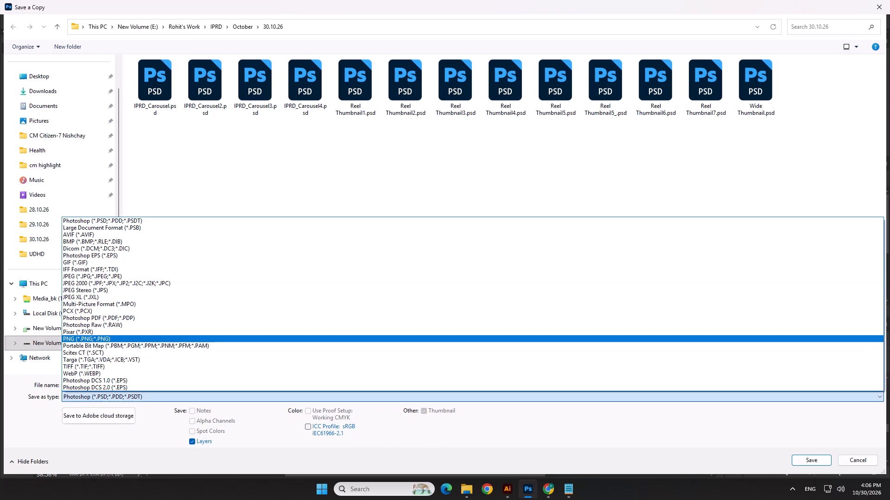
{"action": "left_click", "coordinate": [796, 461]}
{"action": "left_click", "coordinate": [460, 239]}
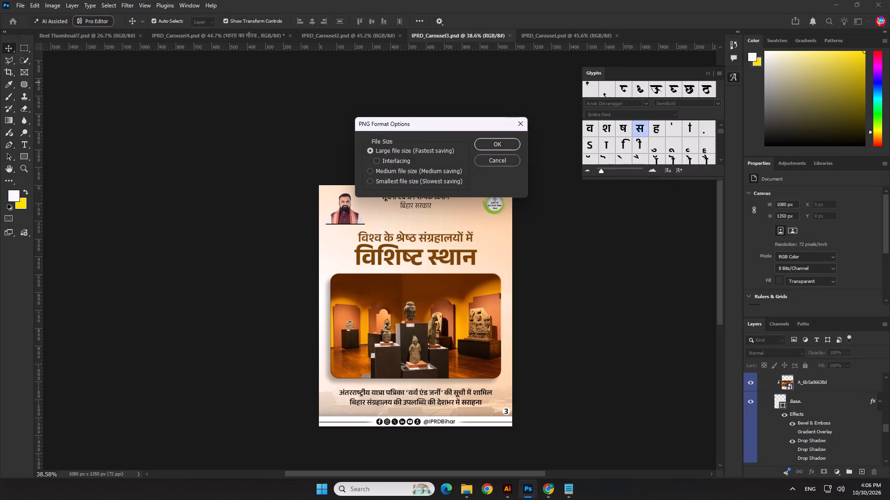
{"action": "left_click", "coordinate": [500, 146]}
{"action": "left_click", "coordinate": [619, 252]}
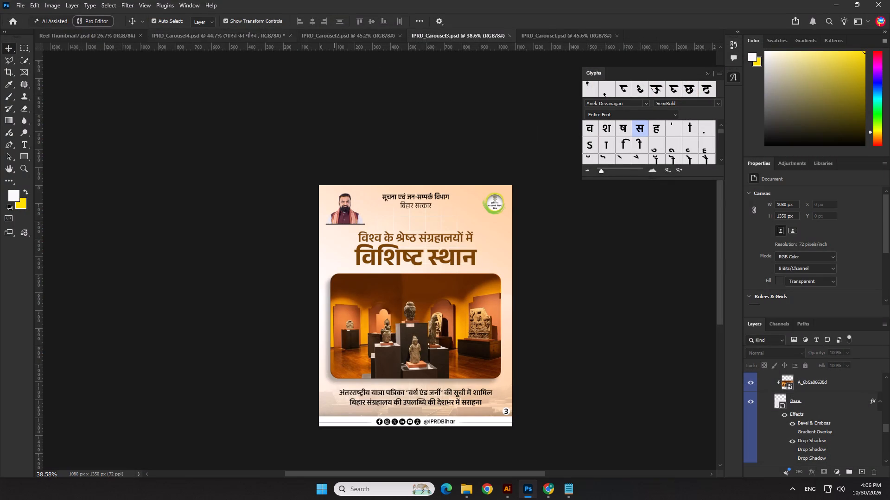
Go to IPRD_Carousel4 and select its museum courtyard photo.
{"action": "left_click", "coordinate": [246, 35]}
{"action": "left_click", "coordinate": [420, 281]}
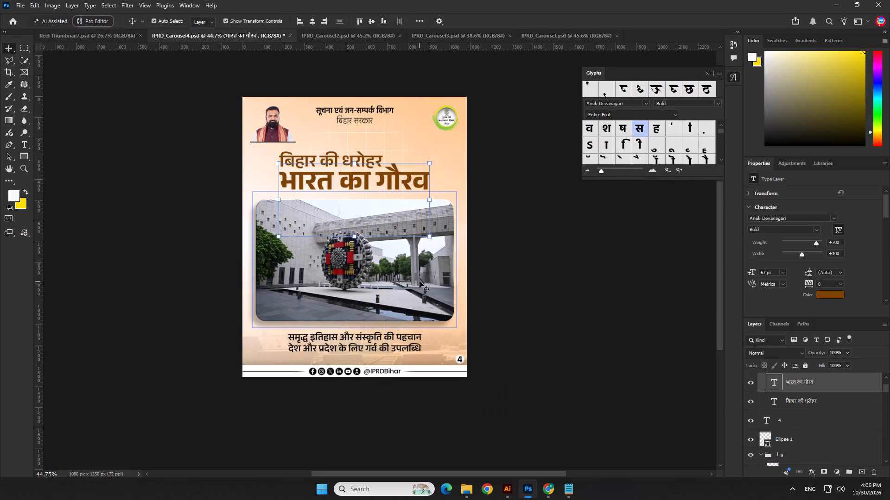
Switch to File Explorer and preview childrens_4f8c1510c2.webp in Downloads.
{"action": "key", "text": "alt+Tab"}
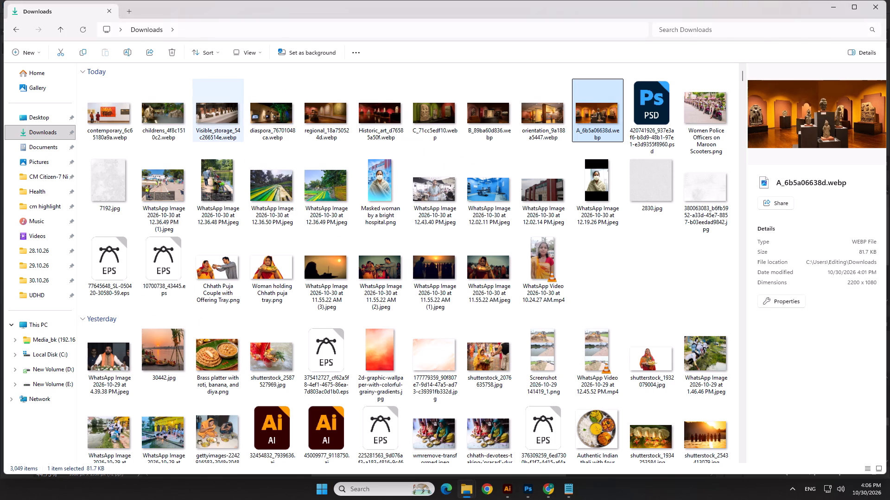
{"action": "double_click", "coordinate": [178, 117]}
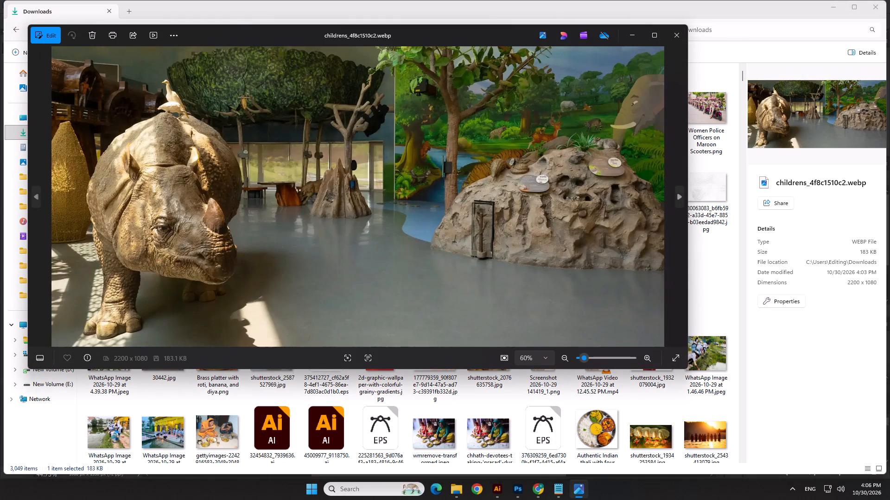
{"action": "left_click", "coordinate": [677, 39]}
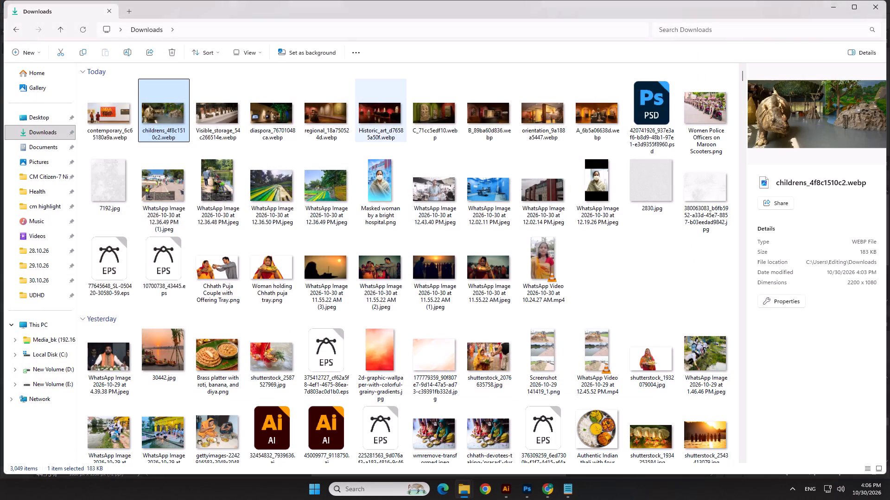
Place Historic_art_d76585a50f.webp from Downloads into IPRD_Carousel4, directly above the courtyard photo layer.
{"action": "key", "text": "alt+Tab"}
{"action": "left_click", "coordinate": [587, 220]}
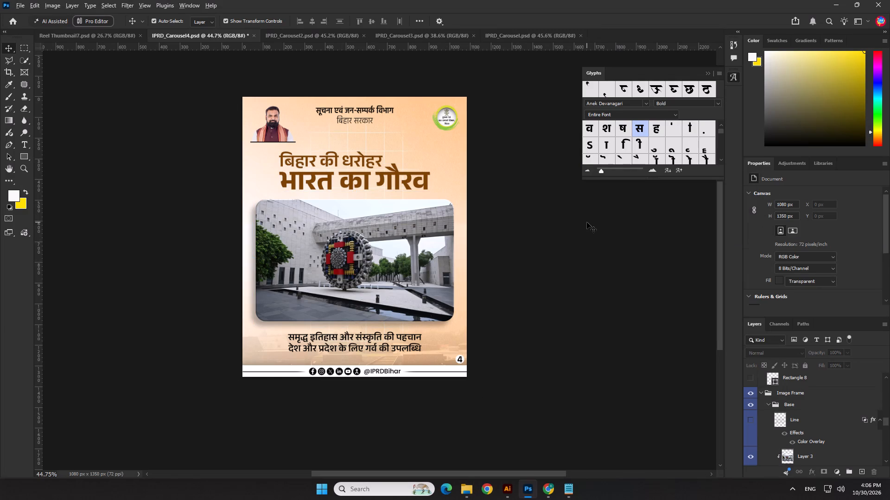
{"action": "key", "text": "alt+Tab"}
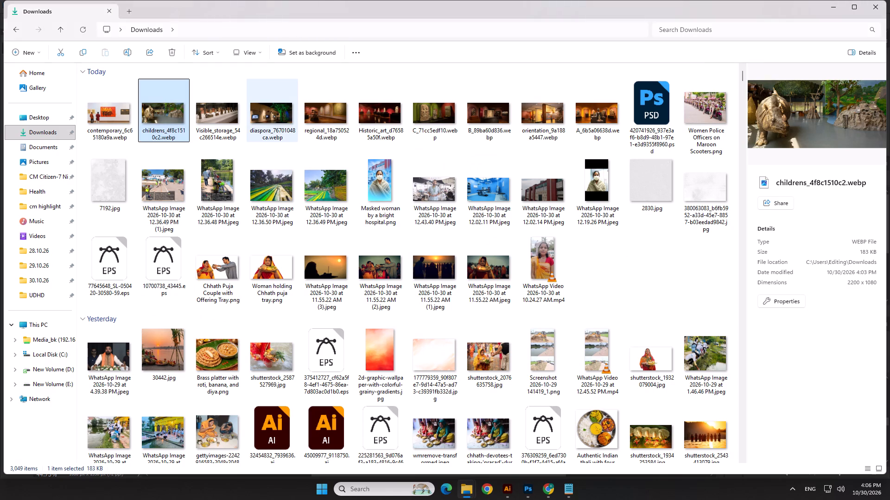
{"action": "left_click", "coordinate": [378, 110]}
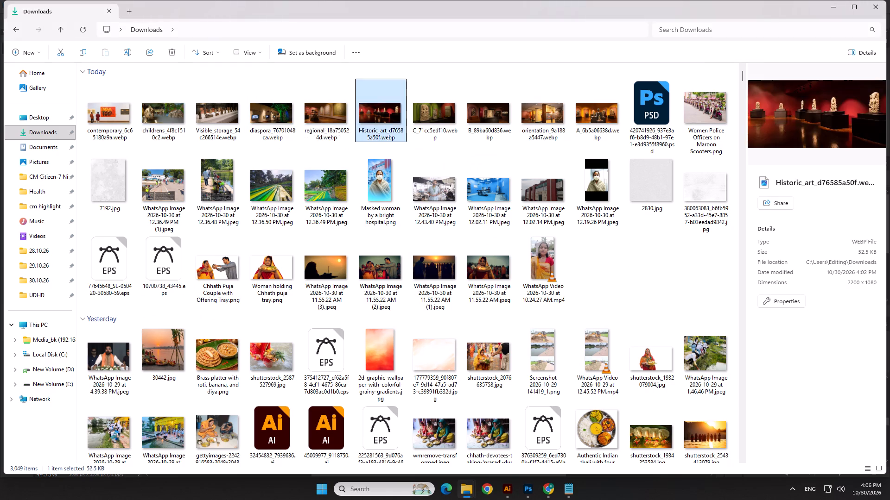
{"action": "key", "text": "alt+Tab"}
{"action": "left_click", "coordinate": [332, 229]}
{"action": "key", "text": "alt+Tab"}
{"action": "left_click_drag", "start_coordinate": [378, 115], "coordinate": [395, 255]}
{"action": "key", "text": "alt+Tab"}
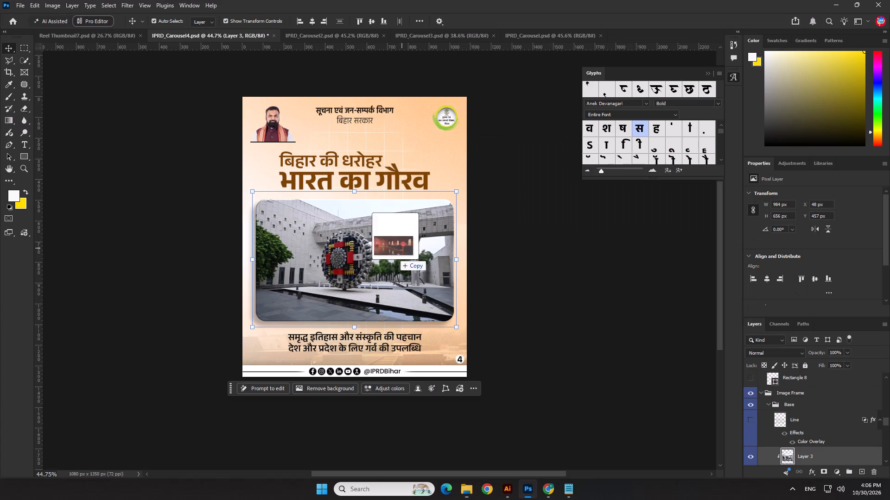
{"action": "left_click_drag", "start_coordinate": [395, 255], "coordinate": [383, 270]}
Clip the Historic_art image into the rounded photo frame and delete the old courtyard photo, Layer 3.
{"action": "scroll", "coordinate": [783, 453], "scroll_direction": "down", "scroll_amount": 1}
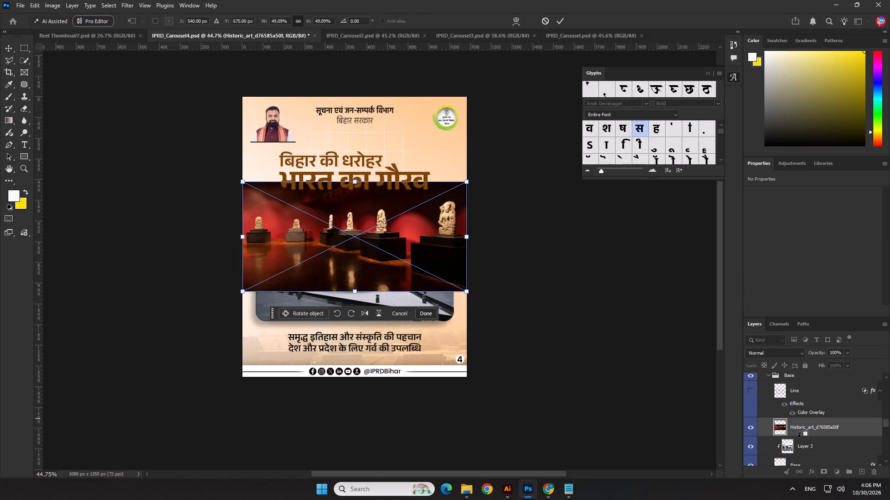
{"action": "left_click", "coordinate": [799, 437], "text": "alt"}
{"action": "left_click_drag", "start_coordinate": [801, 425], "coordinate": [798, 454]}
{"action": "left_click", "coordinate": [806, 431]}
{"action": "key", "text": "Delete"}
Move the sculpture gallery photo down over the rounded frame and enlarge it to about 55.95%.
{"action": "left_click_drag", "start_coordinate": [407, 272], "coordinate": [411, 302]}
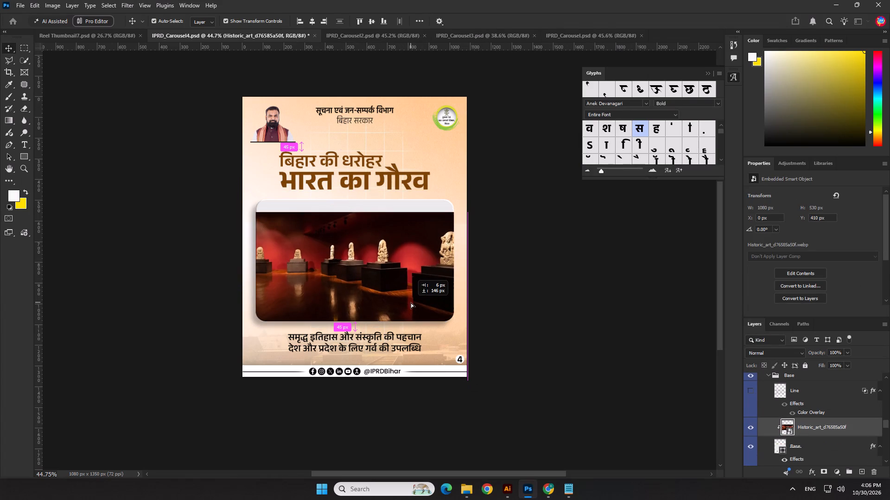
{"action": "left_click_drag", "start_coordinate": [411, 302], "coordinate": [392, 305]}
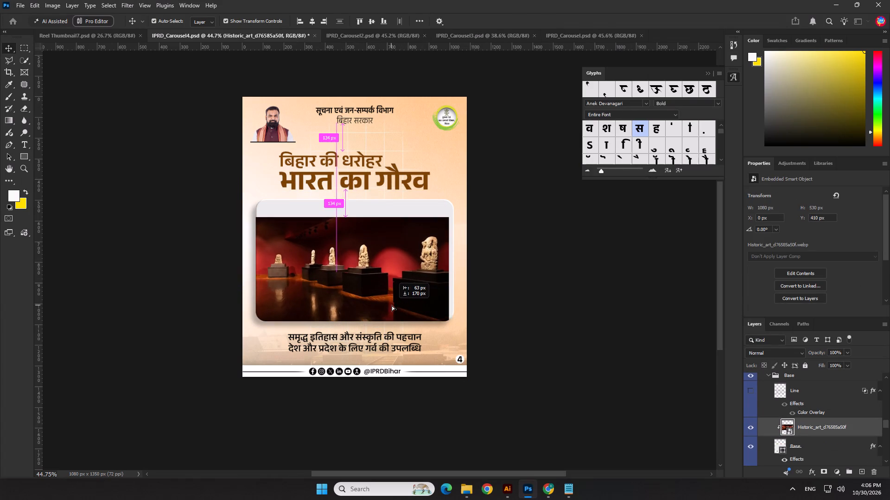
{"action": "left_click_drag", "start_coordinate": [392, 305], "coordinate": [395, 305]}
{"action": "left_click_drag", "start_coordinate": [229, 217], "coordinate": [203, 192]}
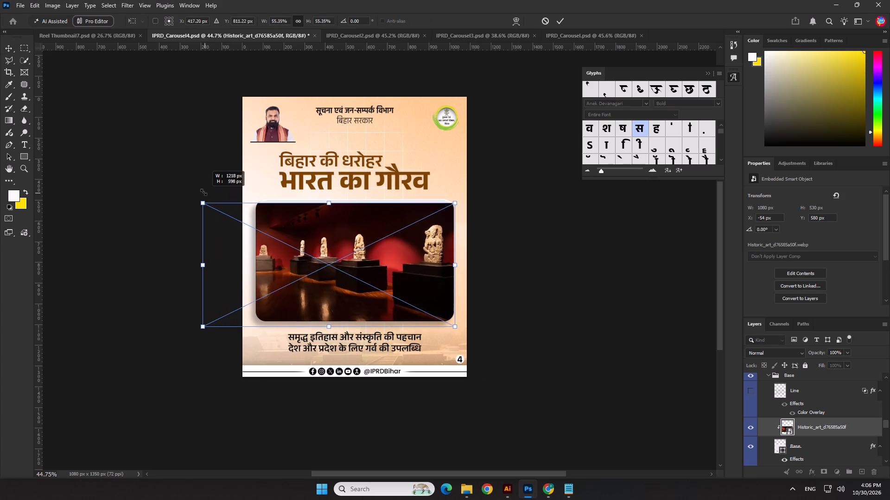
{"action": "left_click_drag", "start_coordinate": [203, 192], "coordinate": [203, 191]}
Nudge the enlarged gallery photo slightly up and to the right within the rounded frame.
{"action": "key", "text": "Up"}
{"action": "key", "text": "Up"}
{"action": "key", "text": "Up"}
{"action": "key", "text": "Up"}
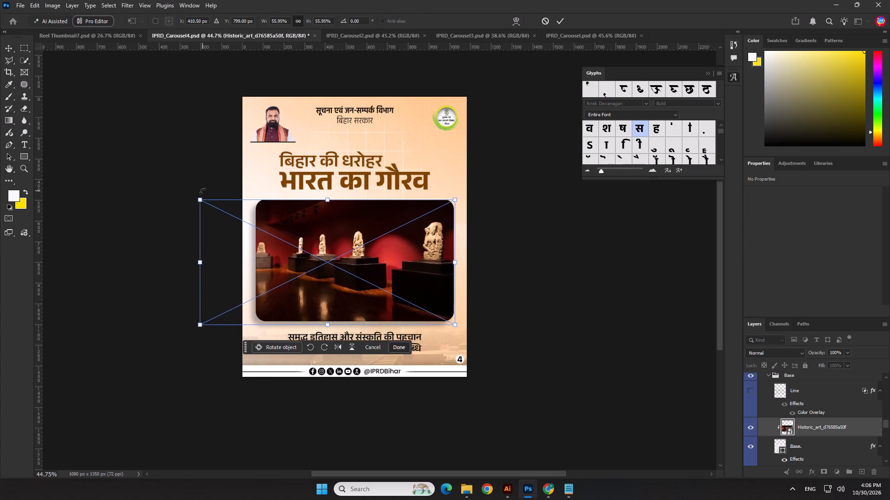
{"action": "key", "text": "Up"}
{"action": "key", "text": "Up"}
{"action": "key", "text": "Right"}
{"action": "key", "text": "Right"}
{"action": "key", "text": "Right"}
{"action": "key", "text": "Right"}
{"action": "key", "text": "Right"}
{"action": "key", "text": "Right"}
{"action": "key", "text": "Right"}
{"action": "key", "text": "Right"}
{"action": "key", "text": "Right"}
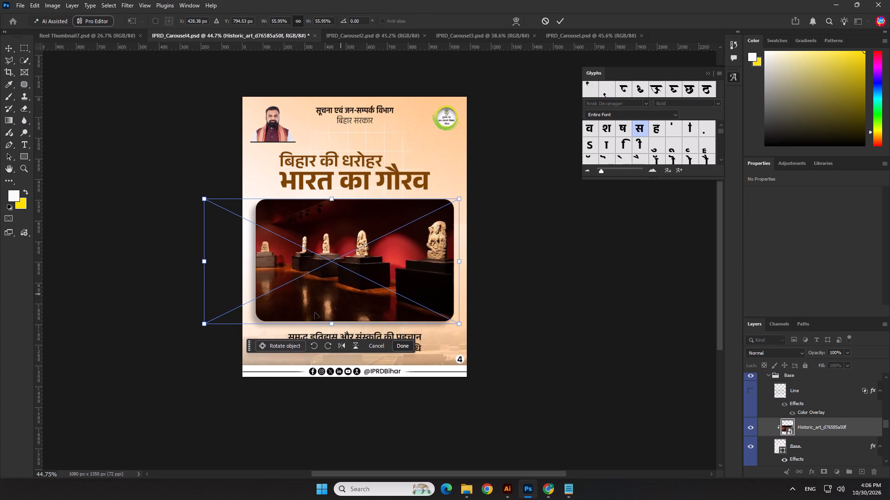
Reduce the gallery photo to about 55.18%, shift it further right in the frame, apply the transform and deselect it.
{"action": "left_click_drag", "start_coordinate": [202, 326], "coordinate": [206, 326]}
{"action": "key", "text": "Right"}
{"action": "key", "text": "Right"}
{"action": "key", "text": "Right"}
{"action": "key", "text": "Right"}
{"action": "key", "text": "Right"}
{"action": "key", "text": "Right"}
{"action": "key", "text": "Right"}
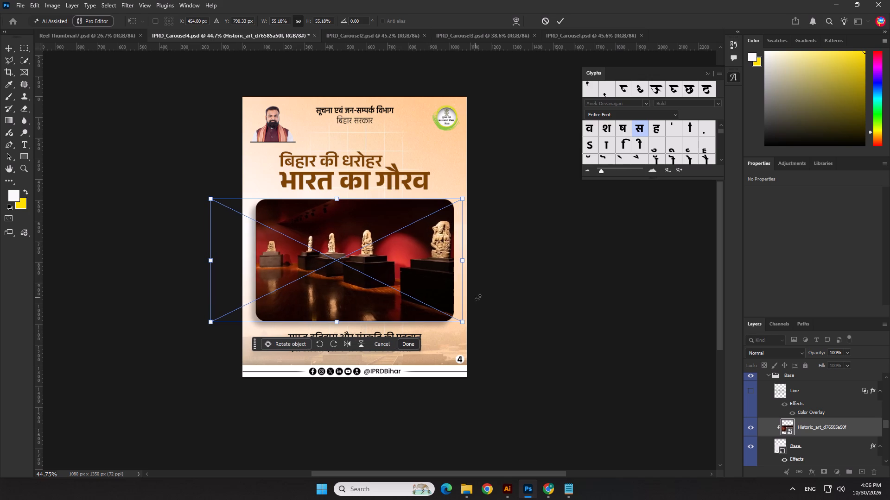
{"action": "key", "text": "Return"}
{"action": "left_click", "coordinate": [576, 312]}
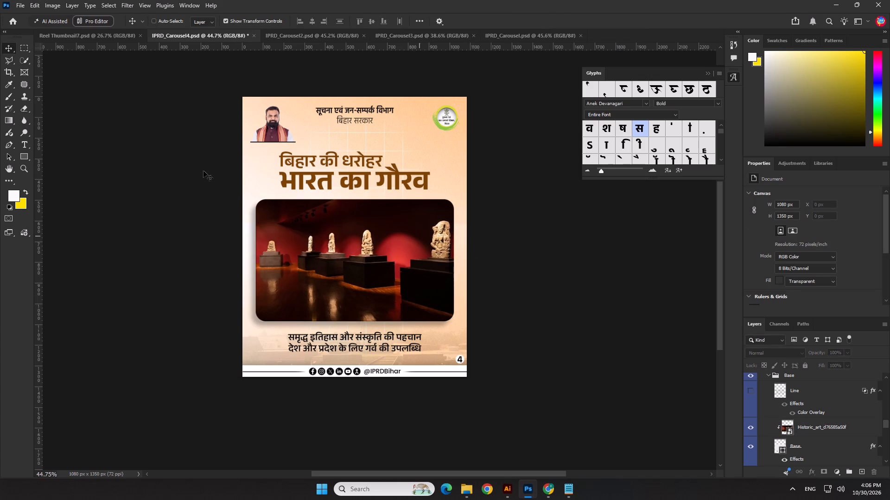
Align the two-line caption below the photo to the horizontal centre, deselect it and save IPRD_Carousel4.psd.
{"action": "left_click", "coordinate": [375, 344]}
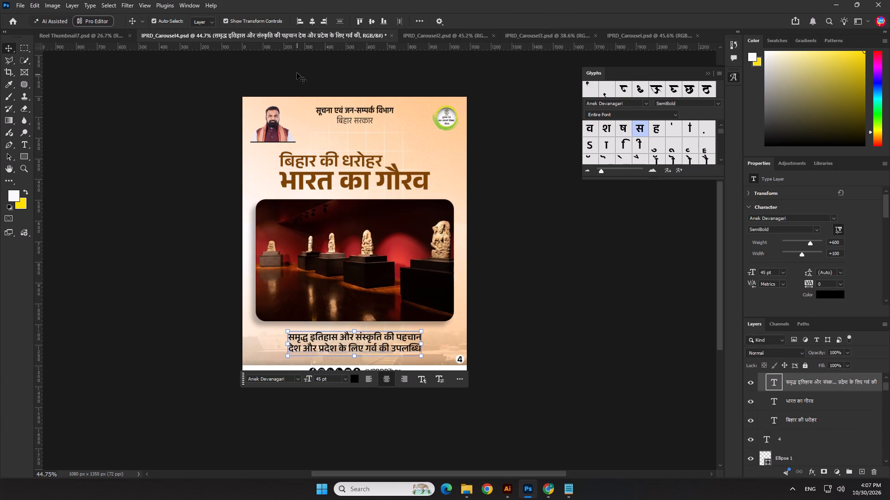
{"action": "left_click", "coordinate": [309, 17]}
{"action": "left_click", "coordinate": [149, 230]}
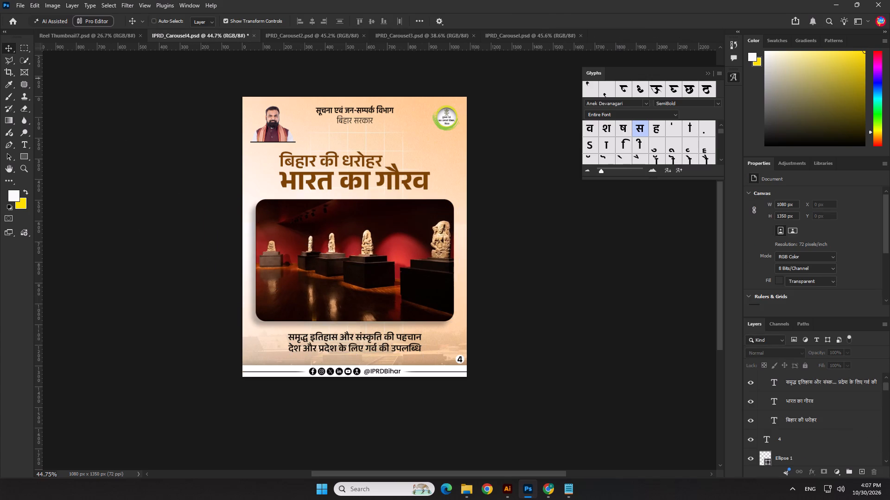
{"action": "key", "text": "ctrl+s"}
Save a PNG copy of IPRD_Carousel4 in the 30.10.26 folder, replacing the existing file.
{"action": "left_click", "coordinate": [25, 3]}
{"action": "left_click", "coordinate": [41, 128]}
{"action": "left_click", "coordinate": [129, 406]}
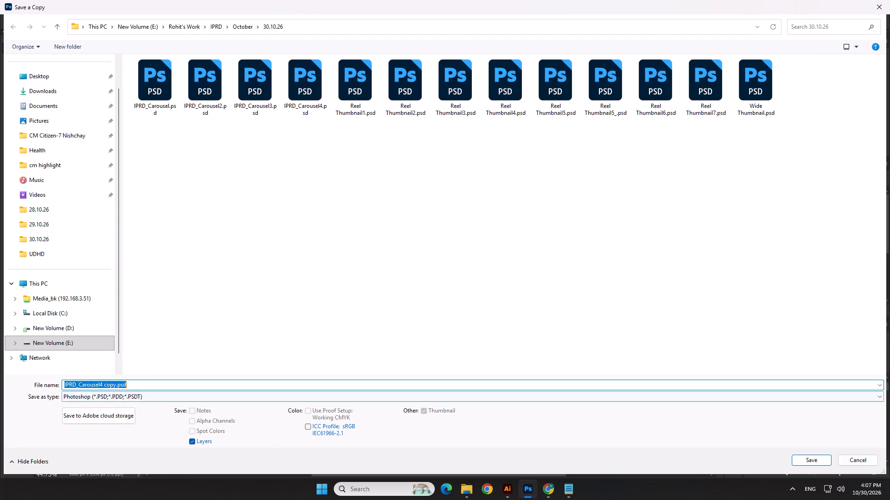
{"action": "left_click", "coordinate": [129, 400]}
{"action": "left_click", "coordinate": [100, 333]}
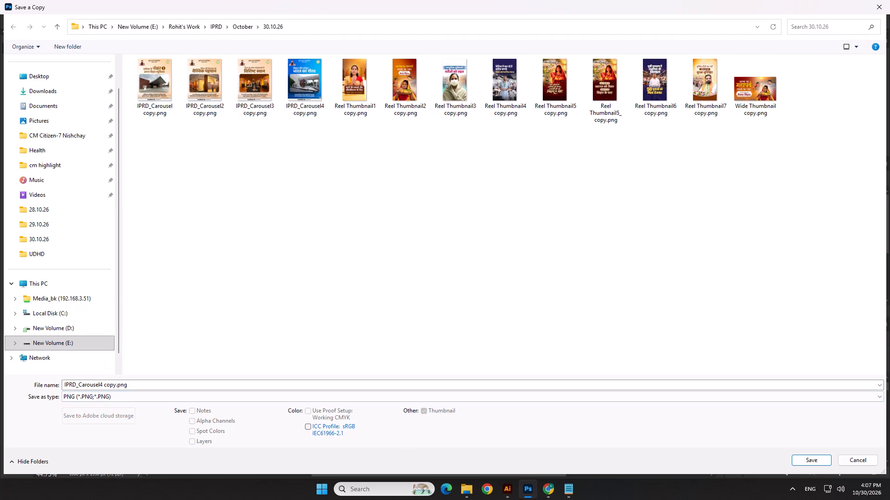
{"action": "left_click", "coordinate": [789, 449]}
{"action": "left_click", "coordinate": [798, 461]}
{"action": "left_click", "coordinate": [453, 236]}
{"action": "left_click", "coordinate": [466, 246]}
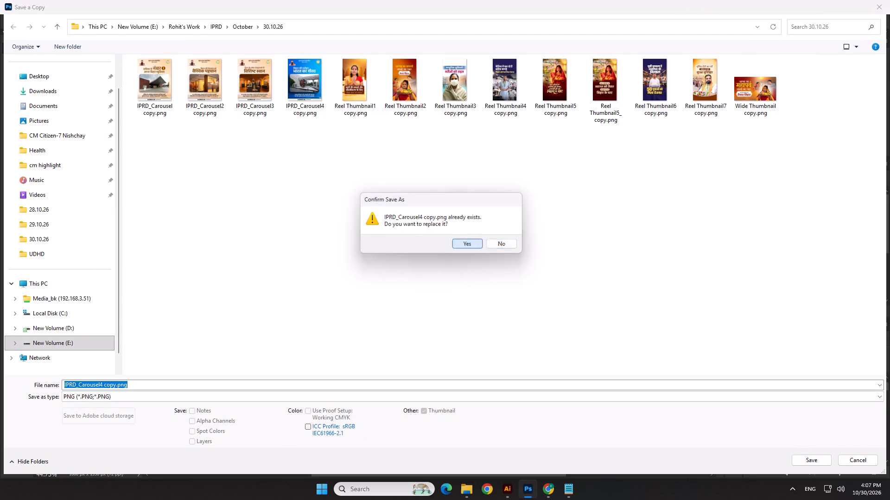
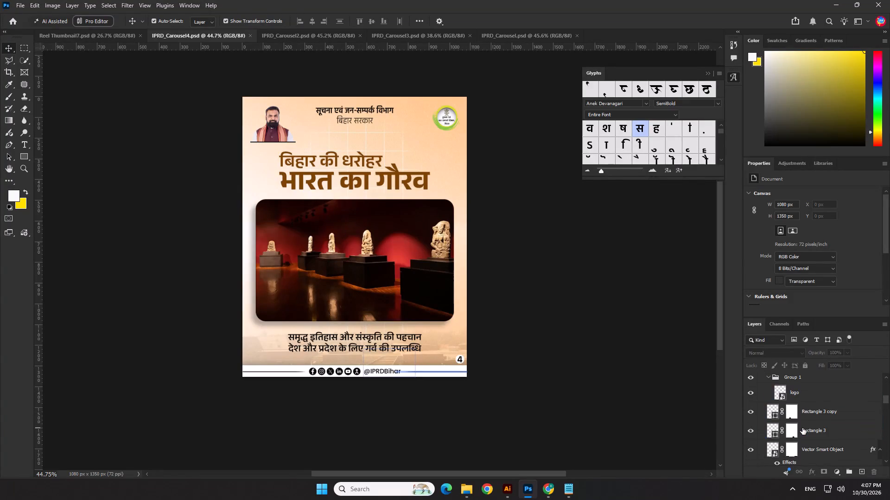
Examine the background layers of IPRD_Carousel4, comparing the design with the upper Texture layer in the Background group hidden and shown.
{"action": "scroll", "coordinate": [802, 428], "scroll_direction": "down", "scroll_amount": 6}
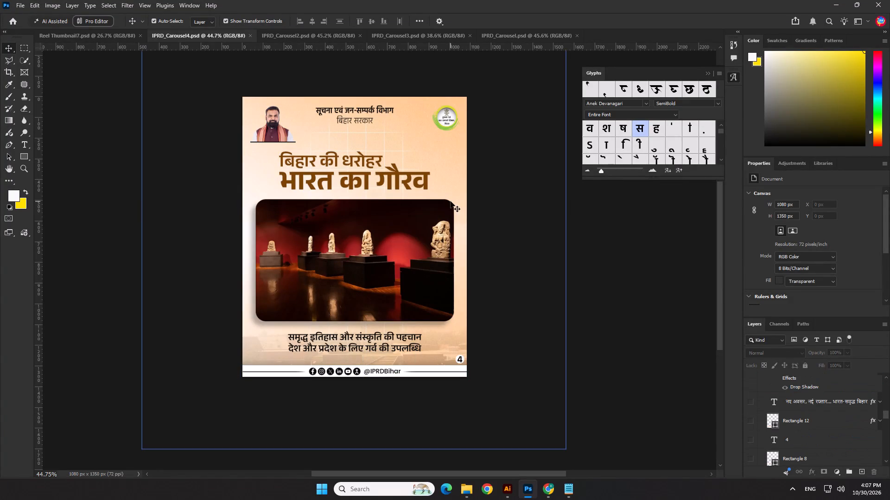
{"action": "left_click", "coordinate": [447, 205]}
{"action": "scroll", "coordinate": [831, 428], "scroll_direction": "down", "scroll_amount": 4}
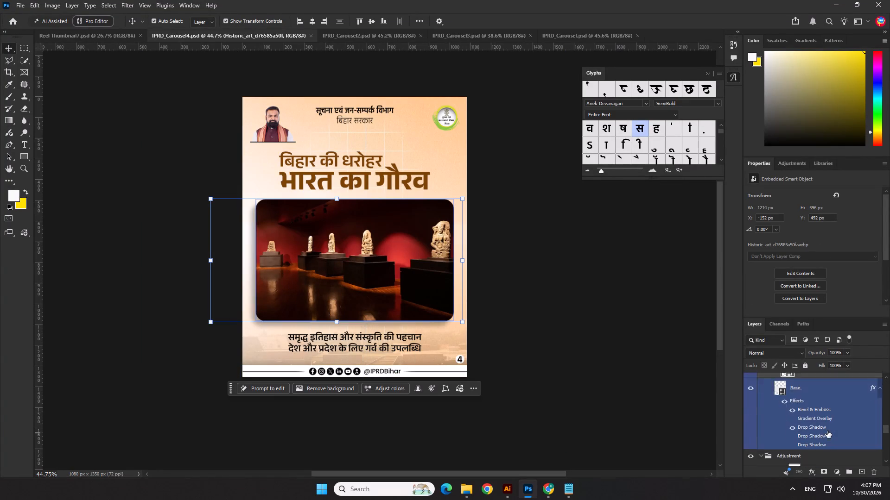
{"action": "scroll", "coordinate": [817, 431], "scroll_direction": "down", "scroll_amount": 1}
{"action": "scroll", "coordinate": [753, 435], "scroll_direction": "down", "scroll_amount": 1}
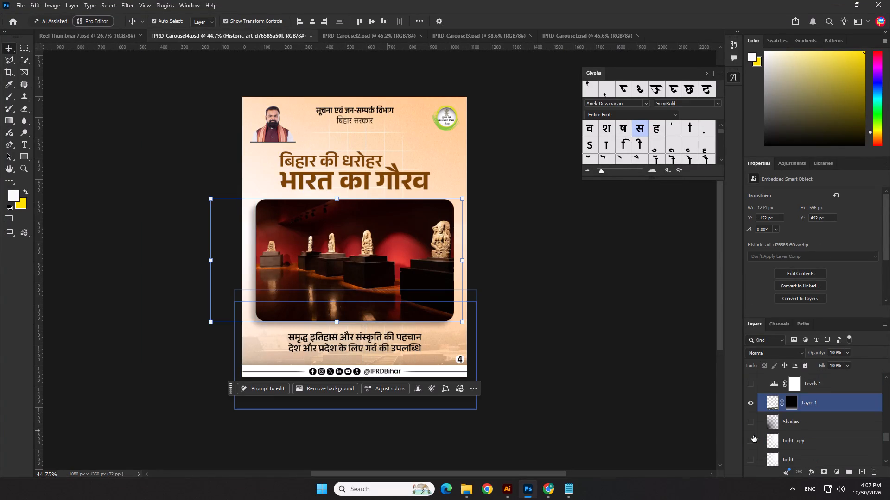
{"action": "scroll", "coordinate": [753, 438], "scroll_direction": "down", "scroll_amount": 2}
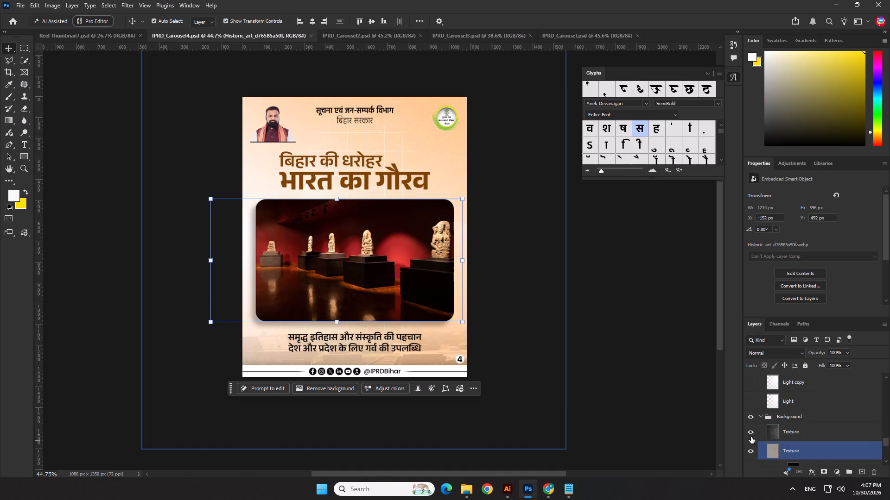
{"action": "left_click", "coordinate": [751, 436]}
{"action": "left_click", "coordinate": [751, 436]}
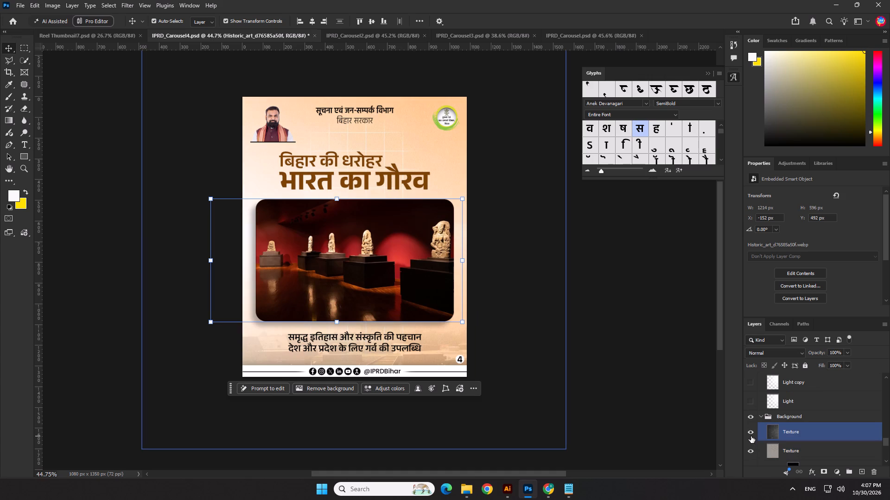
{"action": "left_click", "coordinate": [751, 436]}
{"action": "left_click", "coordinate": [751, 436]}
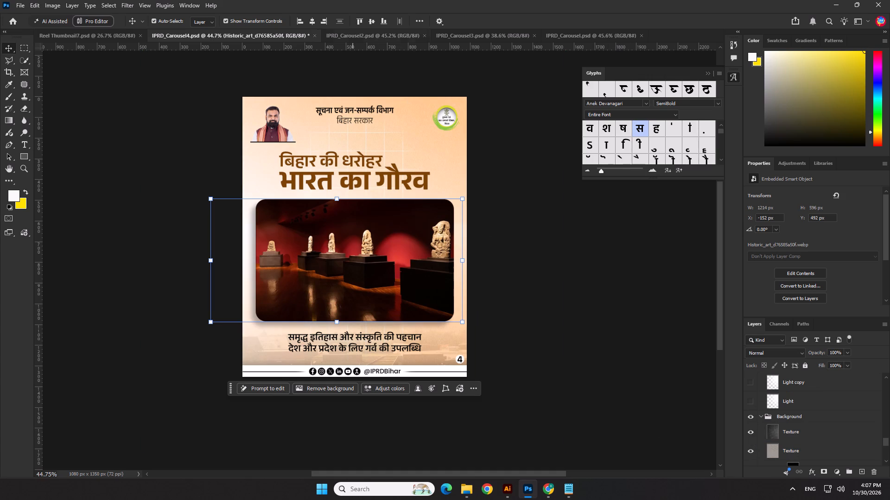
Switch to IPRD_Carousel2 and compare its design with the upper Texture layer in the Background group hidden and shown.
{"action": "left_click", "coordinate": [358, 35]}
{"action": "scroll", "coordinate": [509, 237], "scroll_direction": "up", "scroll_amount": 4}
{"action": "left_click", "coordinate": [506, 199]}
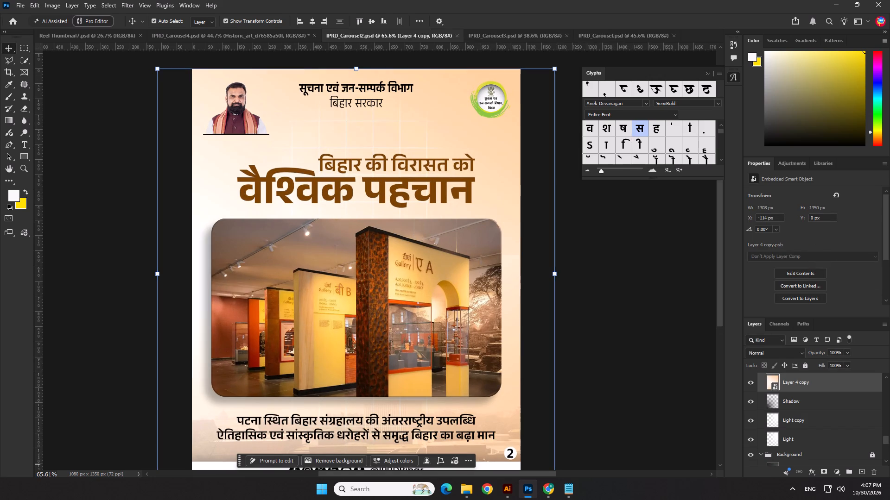
{"action": "scroll", "coordinate": [817, 431], "scroll_direction": "down", "scroll_amount": 2}
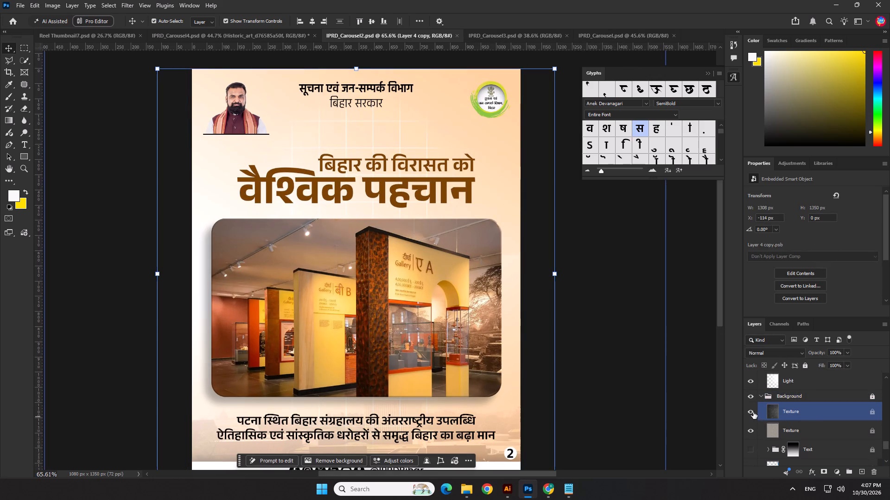
{"action": "left_click", "coordinate": [752, 412]}
{"action": "left_click", "coordinate": [752, 412]}
{"action": "left_click", "coordinate": [752, 412]}
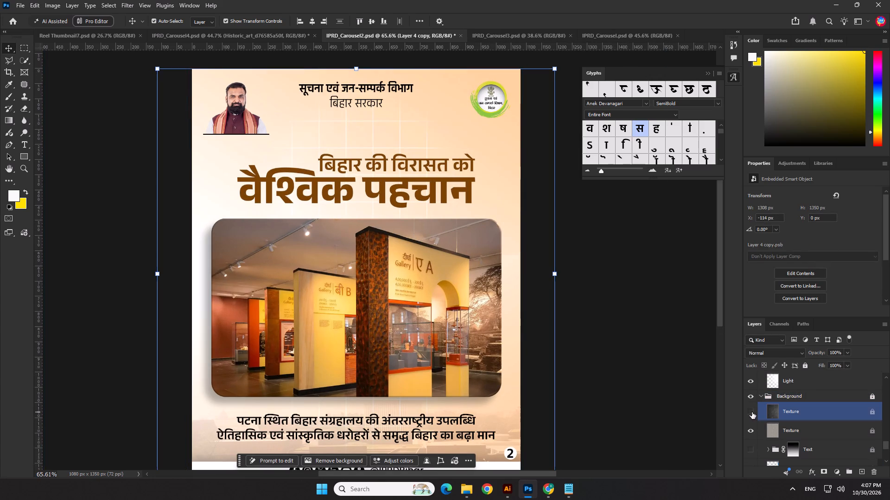
{"action": "left_click", "coordinate": [752, 412]}
Hide the Light copy and Light layers in IPRD_Carousel2.
{"action": "scroll", "coordinate": [766, 420], "scroll_direction": "up", "scroll_amount": 2}
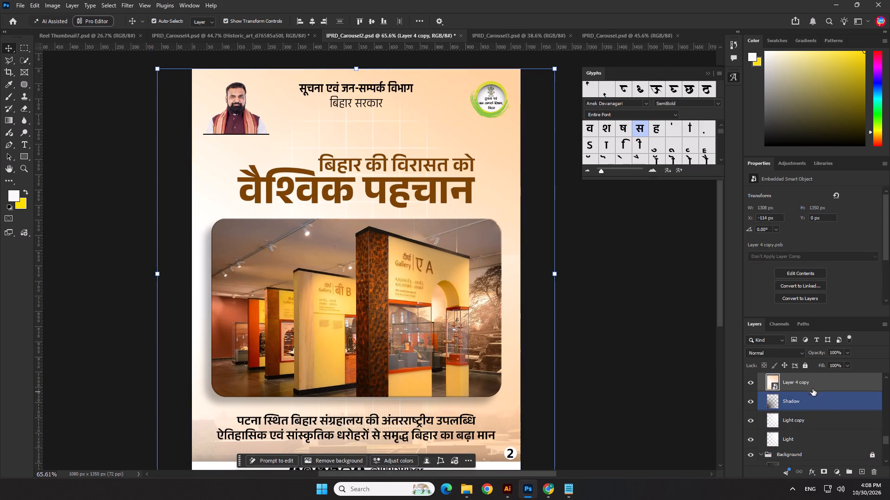
{"action": "left_click", "coordinate": [751, 422]}
{"action": "left_click", "coordinate": [750, 439]}
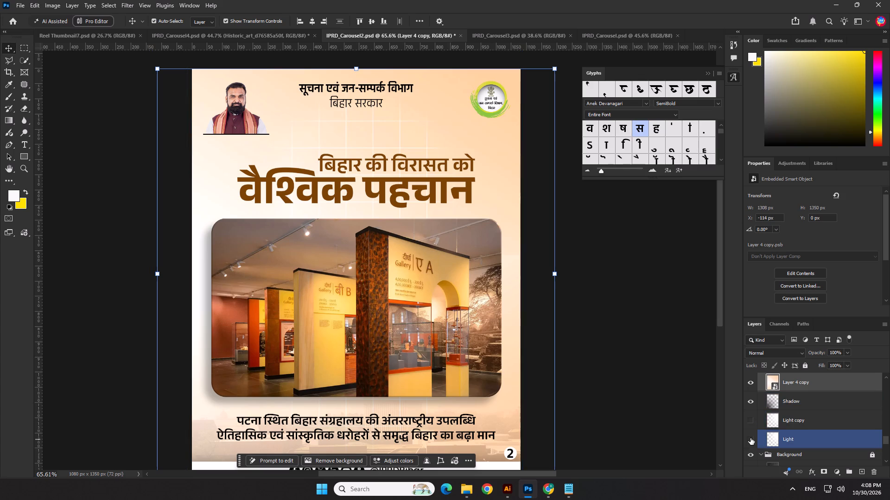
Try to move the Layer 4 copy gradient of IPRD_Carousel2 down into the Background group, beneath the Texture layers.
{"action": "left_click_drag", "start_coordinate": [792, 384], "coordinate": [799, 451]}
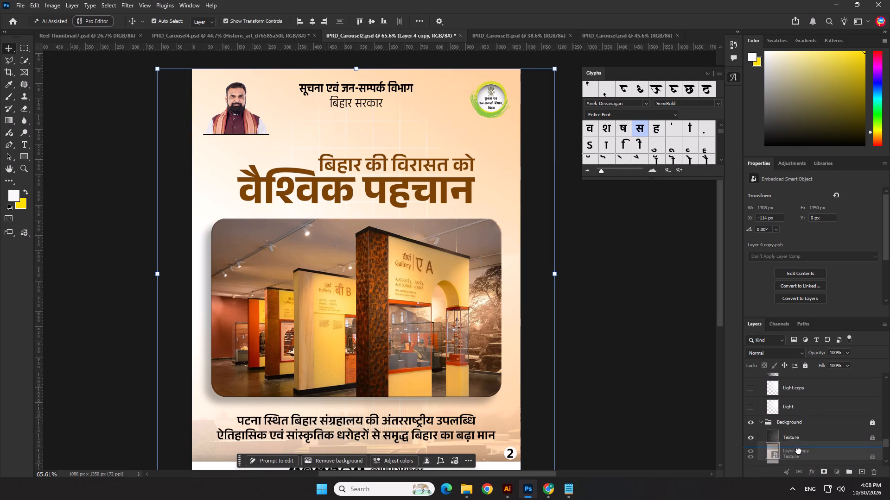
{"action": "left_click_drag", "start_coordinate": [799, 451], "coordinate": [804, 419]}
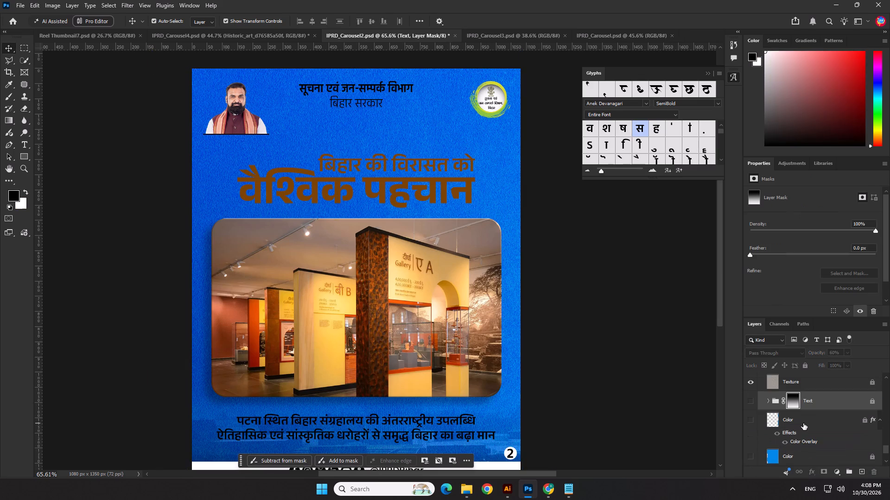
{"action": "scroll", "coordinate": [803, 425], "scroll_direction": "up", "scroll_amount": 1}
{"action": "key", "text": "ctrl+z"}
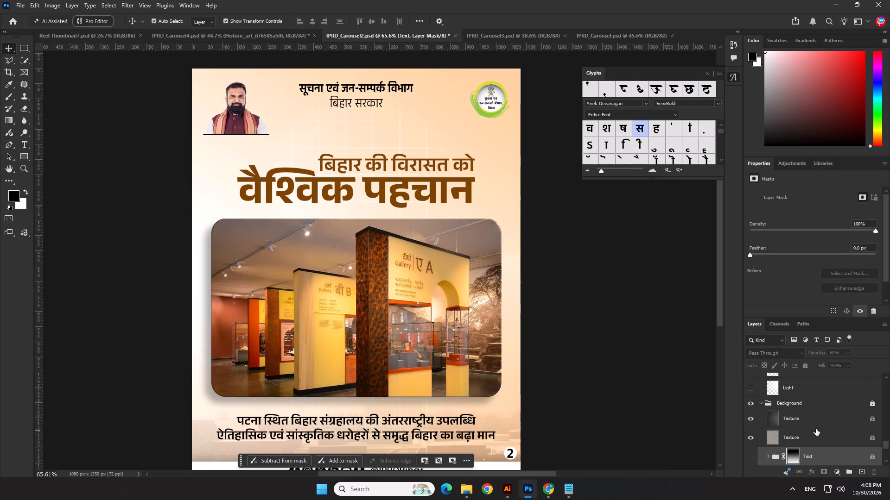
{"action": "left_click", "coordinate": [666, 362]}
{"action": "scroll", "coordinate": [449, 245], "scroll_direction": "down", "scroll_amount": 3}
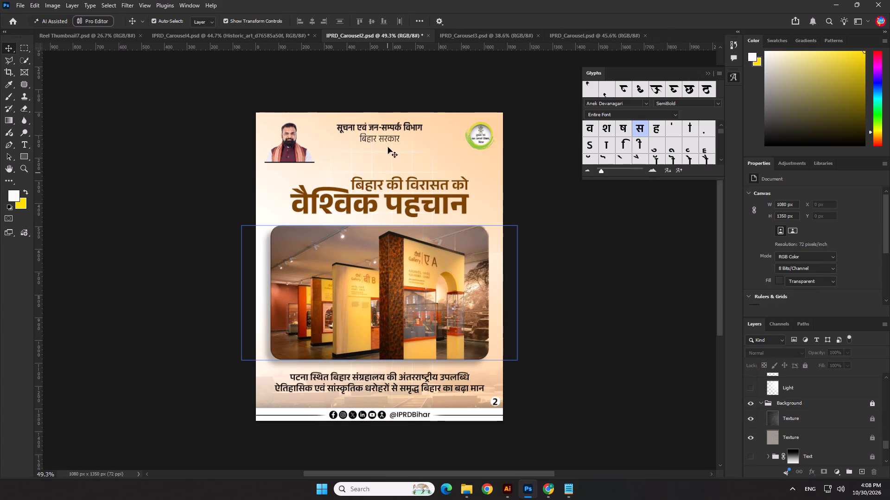
Switch to IPRD_Carousel4 and examine its layer order to find where the Layer 4 copy gradient sits within the Background group.
{"action": "left_click", "coordinate": [280, 37]}
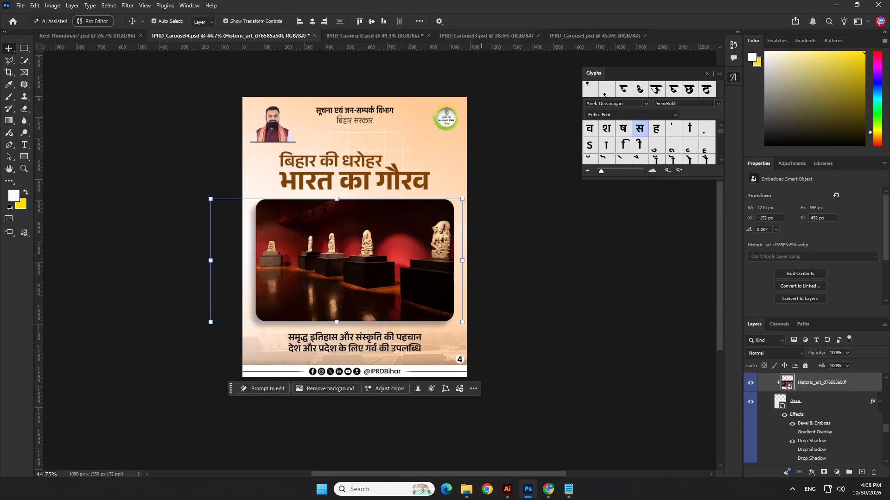
{"action": "left_click", "coordinate": [463, 142]}
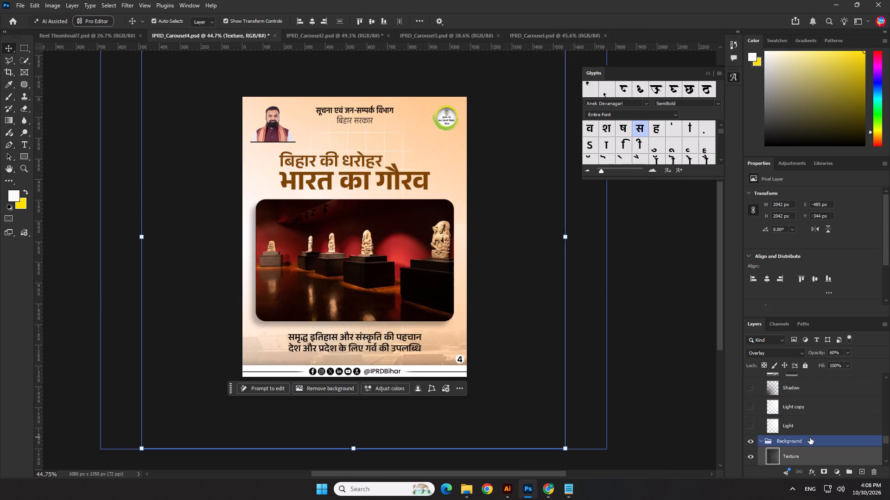
{"action": "scroll", "coordinate": [810, 437], "scroll_direction": "down", "scroll_amount": 1}
{"action": "left_click", "coordinate": [435, 148]}
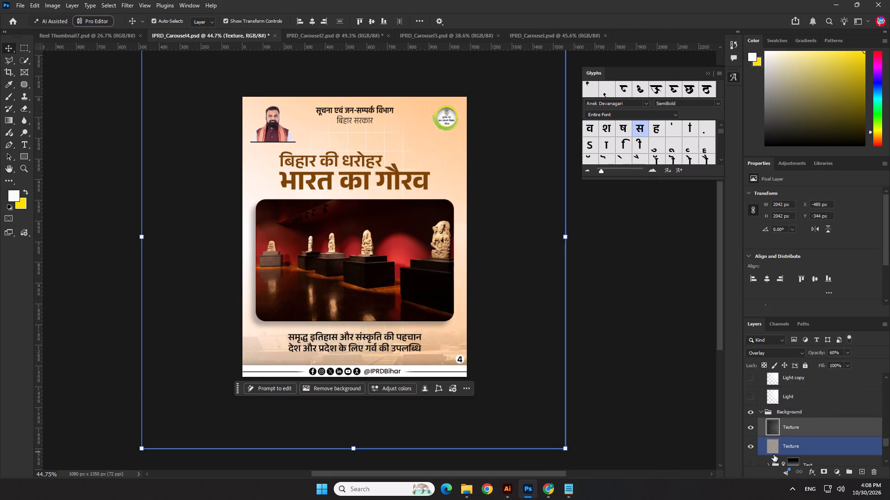
{"action": "scroll", "coordinate": [774, 455], "scroll_direction": "up", "scroll_amount": 3}
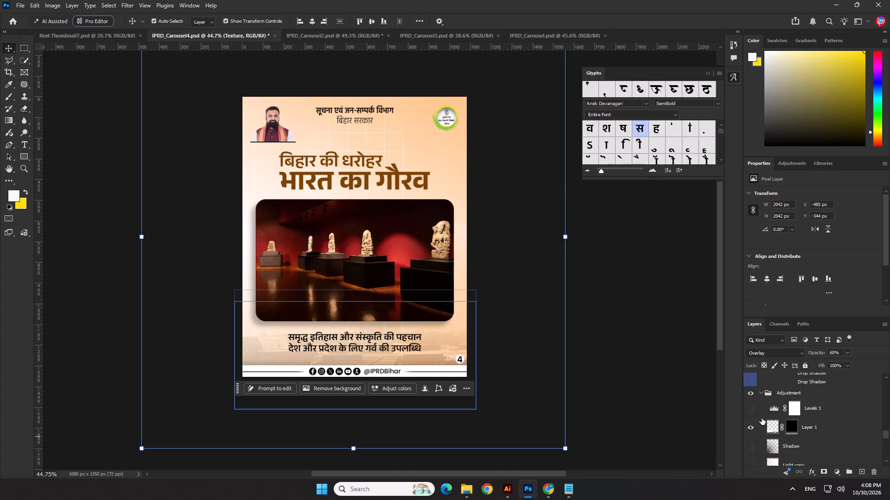
{"action": "scroll", "coordinate": [769, 429], "scroll_direction": "down", "scroll_amount": 2}
{"action": "scroll", "coordinate": [847, 437], "scroll_direction": "down", "scroll_amount": 3}
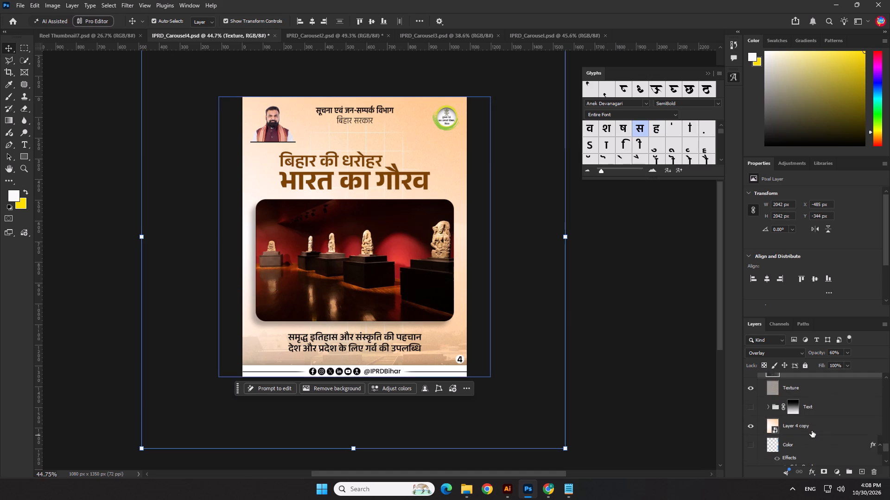
{"action": "left_click", "coordinate": [809, 430]}
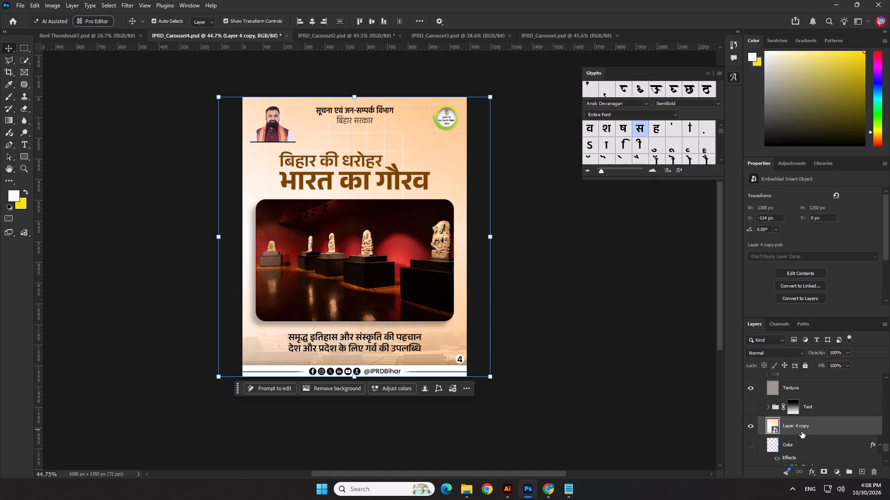
Save IPRD_Carousel4.psd and a PNG copy of it in the 30.10.26 folder, replacing the existing PNG.
{"action": "key", "text": "ctrl+s"}
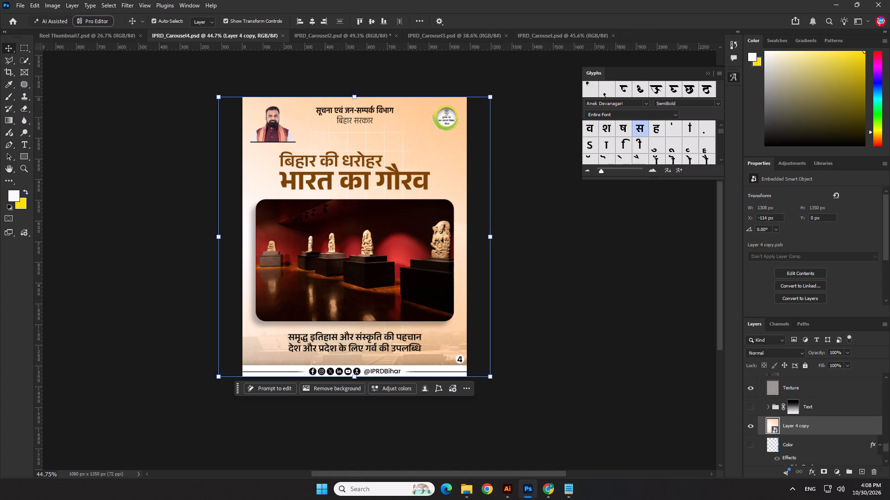
{"action": "left_click", "coordinate": [17, 8]}
{"action": "left_click", "coordinate": [43, 123]}
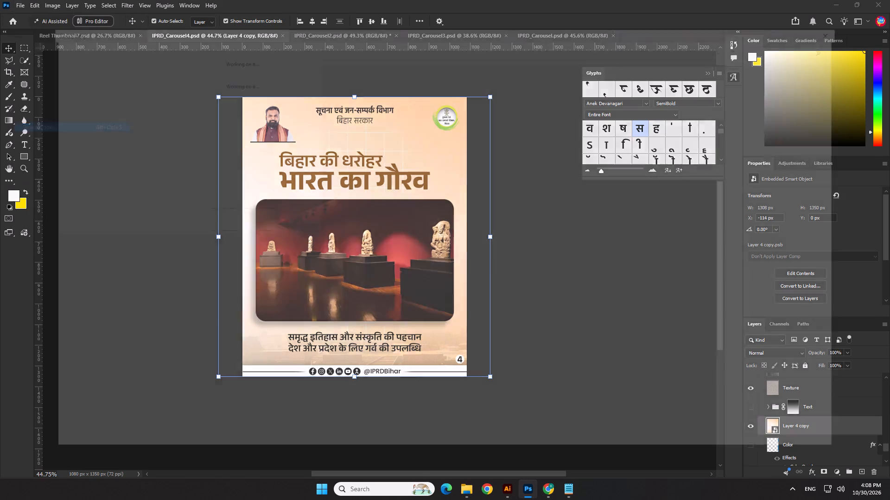
{"action": "left_click", "coordinate": [130, 396]}
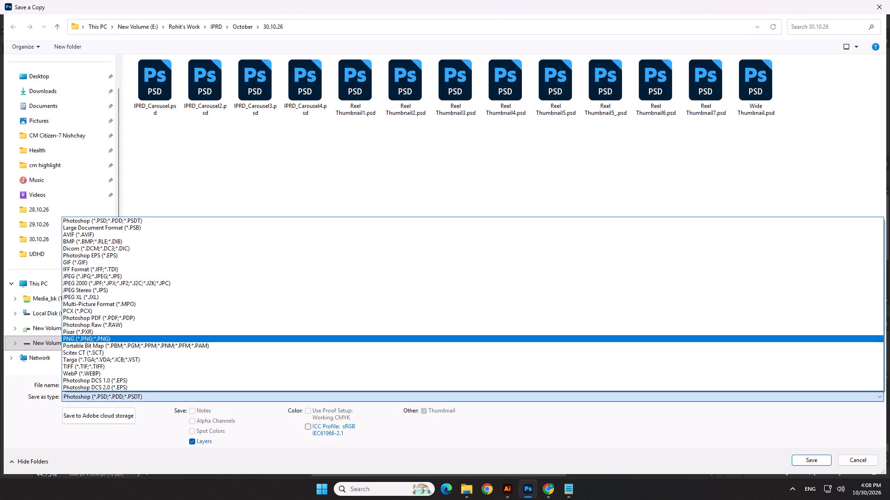
{"action": "left_click", "coordinate": [127, 340]}
{"action": "left_click", "coordinate": [805, 454]}
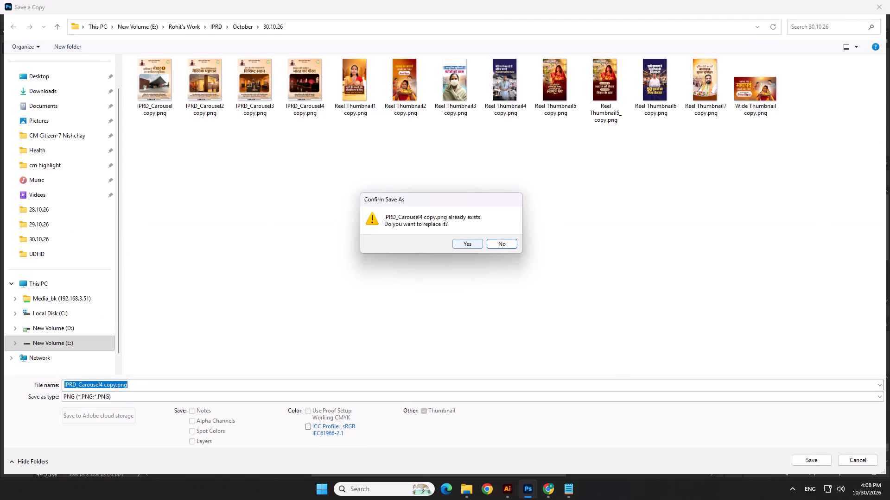
{"action": "left_click", "coordinate": [476, 244]}
{"action": "left_click", "coordinate": [489, 143]}
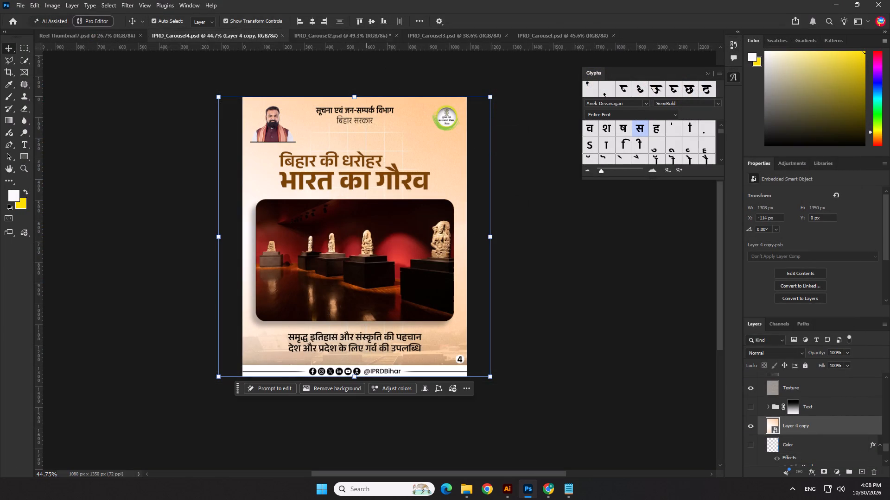
In IPRD_Carousel2, move Layer 4 copy into the Background group between the lower Texture layer and the Text group, and deselect it.
{"action": "left_click", "coordinate": [360, 35]}
{"action": "left_click", "coordinate": [501, 181]}
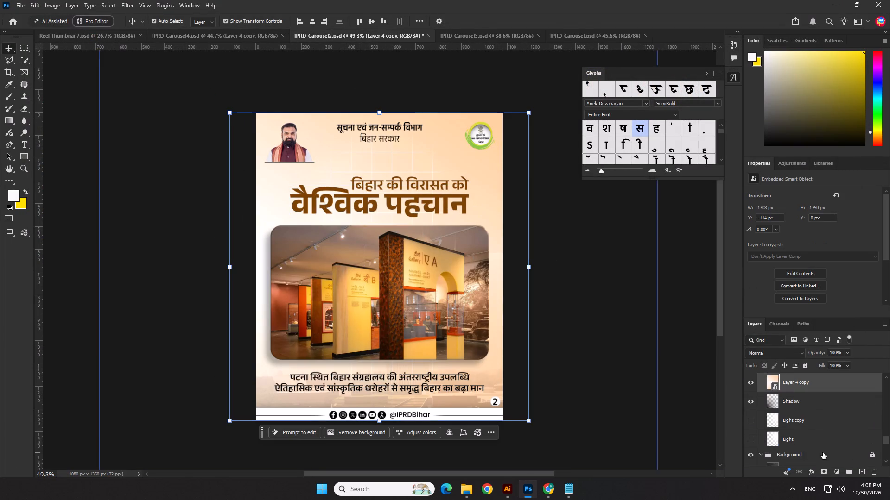
{"action": "left_click_drag", "start_coordinate": [808, 384], "coordinate": [816, 452]}
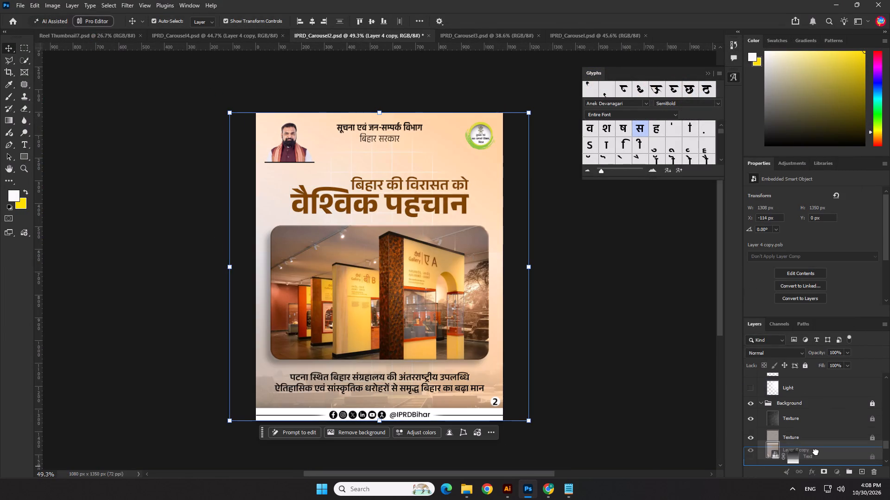
{"action": "left_click_drag", "start_coordinate": [816, 452], "coordinate": [819, 438]}
{"action": "left_click", "coordinate": [632, 387]}
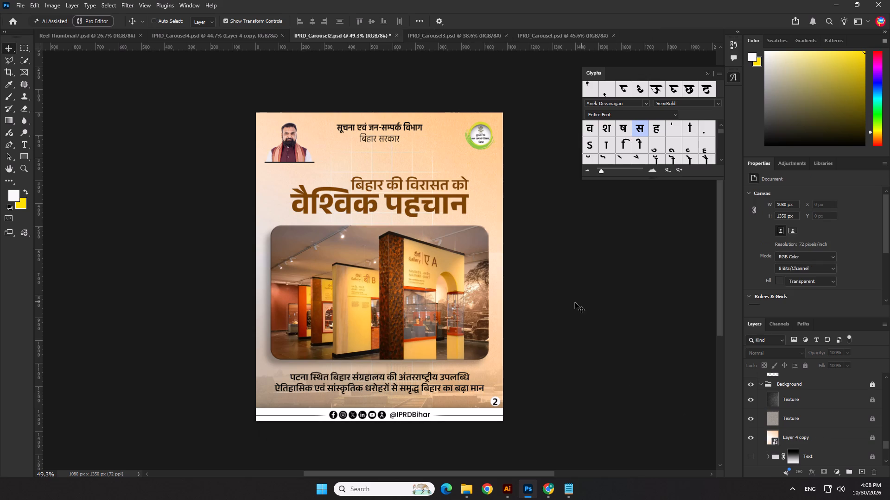
Save IPRD_Carousel2.psd and a PNG copy of it in the 30.10.26 folder, replacing the existing file, with the large file size option.
{"action": "key", "text": "ctrl+s"}
{"action": "left_click", "coordinate": [20, 10]}
{"action": "left_click", "coordinate": [39, 123]}
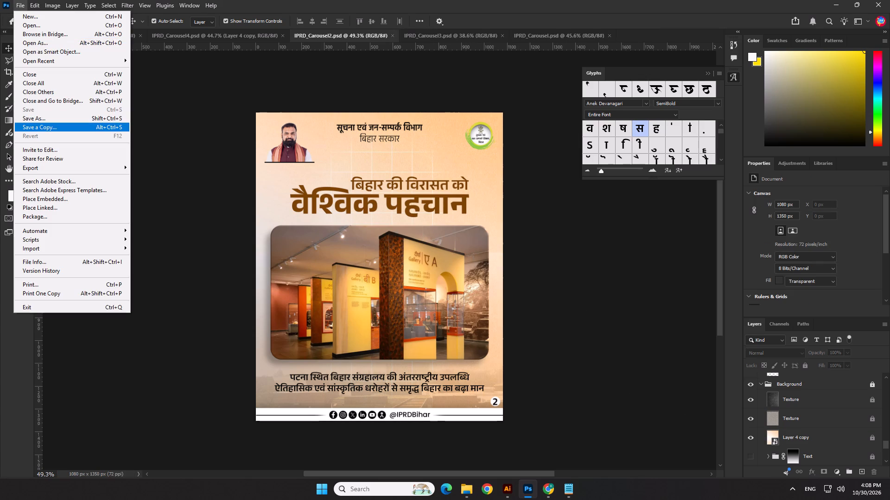
{"action": "left_click", "coordinate": [95, 395]}
{"action": "left_click", "coordinate": [100, 339]}
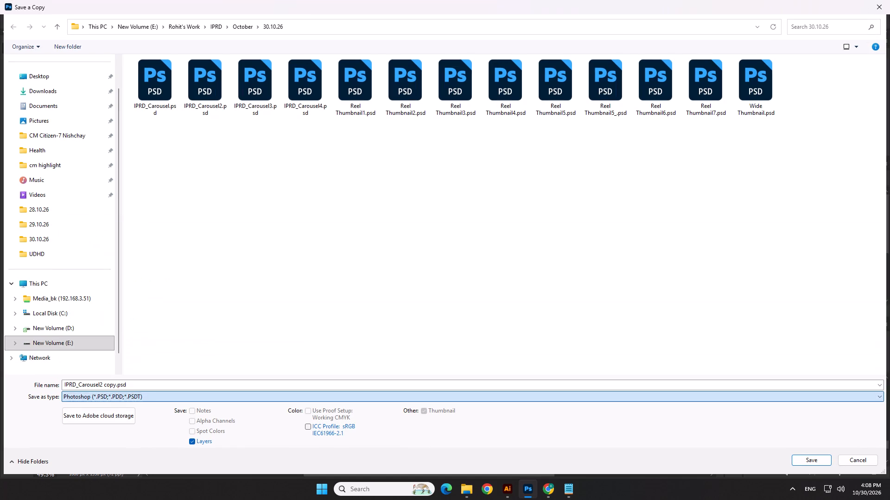
{"action": "left_click", "coordinate": [801, 460]}
{"action": "left_click", "coordinate": [473, 244]}
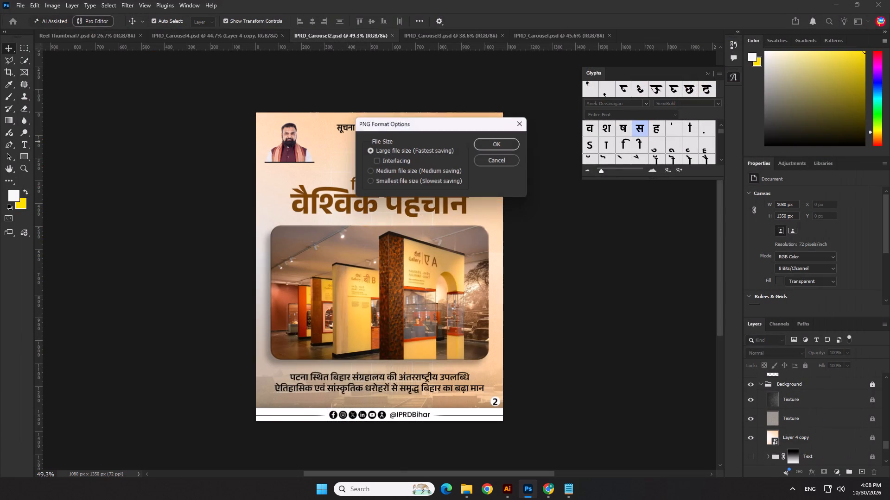
{"action": "left_click", "coordinate": [501, 147]}
In IPRD_Carousel3, move Layer 4 copy into the Background group between the lower Texture layer and the Text group, and deselect it.
{"action": "left_click", "coordinate": [464, 32]}
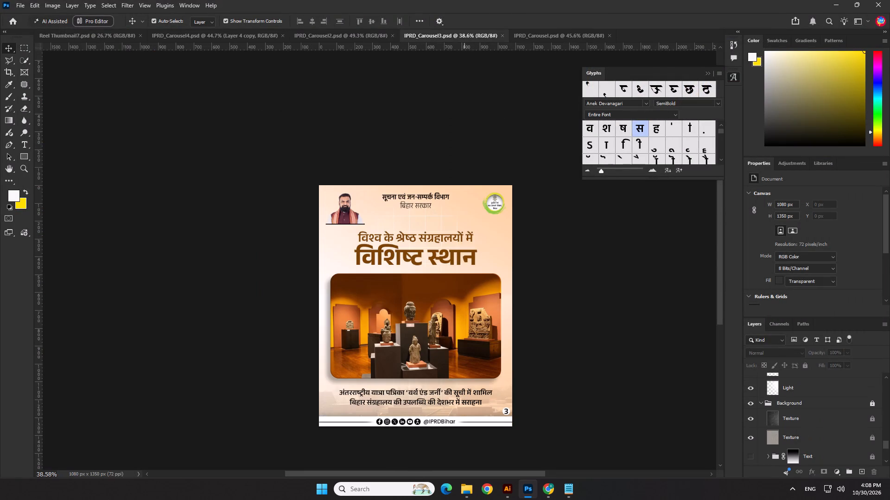
{"action": "left_click", "coordinate": [482, 215]}
{"action": "left_click_drag", "start_coordinate": [809, 383], "coordinate": [808, 483]}
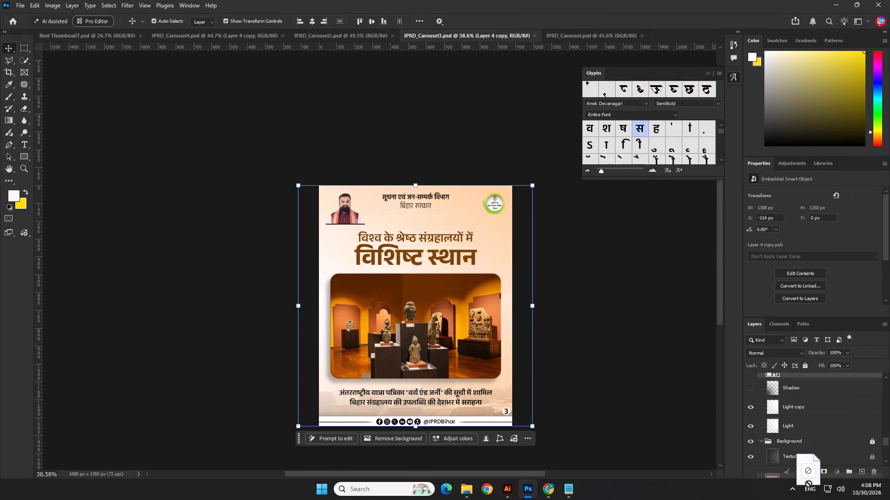
{"action": "left_click_drag", "start_coordinate": [808, 483], "coordinate": [815, 419]}
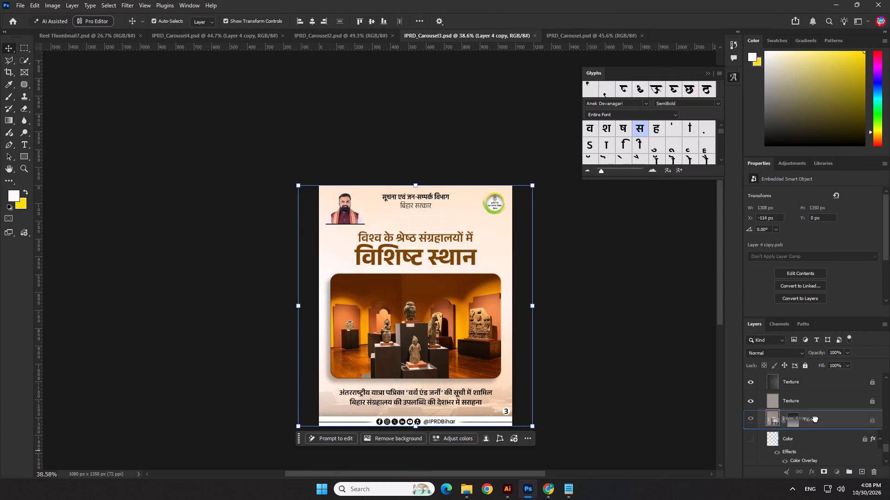
{"action": "left_click_drag", "start_coordinate": [815, 419], "coordinate": [815, 411]}
{"action": "left_click", "coordinate": [694, 353]}
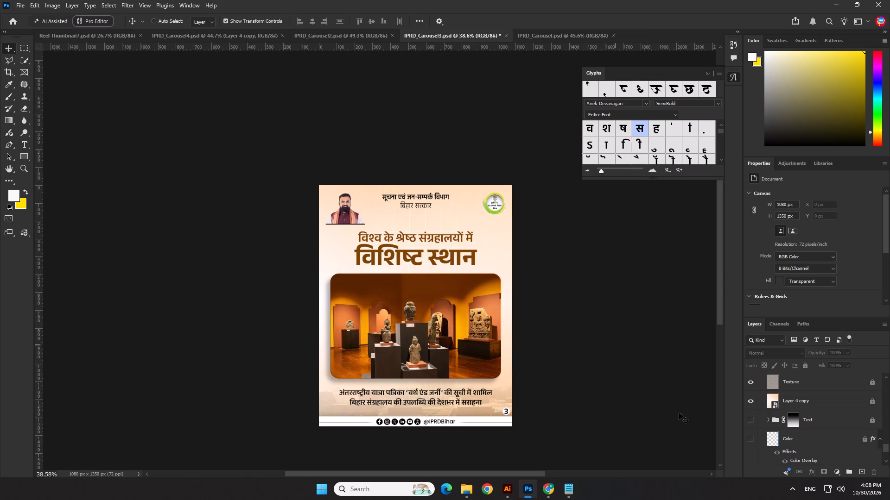
Compare the Adjustment group's layer visibility in IPRD_Carousel3 with that in IPRD_Carousel2.
{"action": "scroll", "coordinate": [760, 405], "scroll_direction": "up", "scroll_amount": 2}
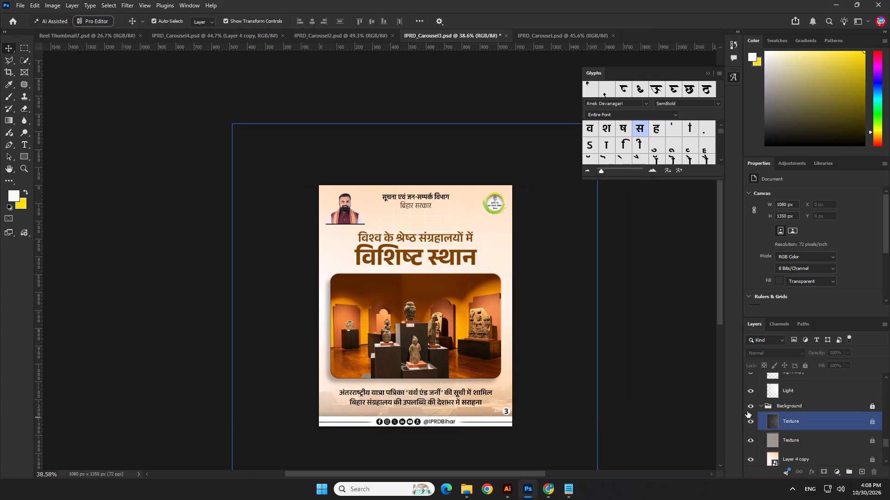
{"action": "scroll", "coordinate": [452, 243], "scroll_direction": "up", "scroll_amount": 4}
{"action": "scroll", "coordinate": [588, 272], "scroll_direction": "down", "scroll_amount": 1}
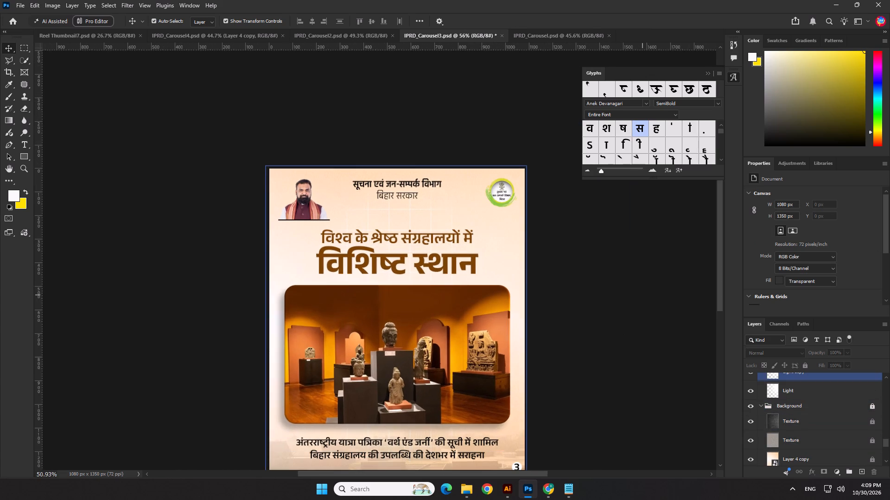
{"action": "scroll", "coordinate": [803, 429], "scroll_direction": "up", "scroll_amount": 3}
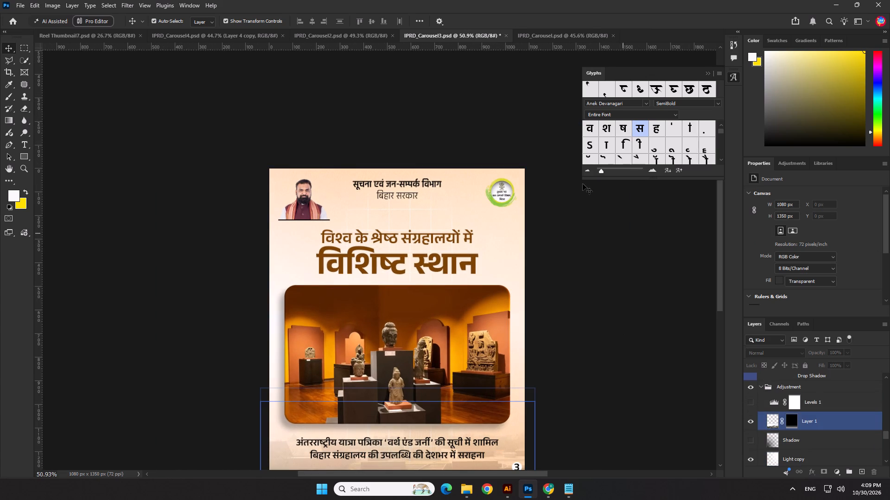
{"action": "left_click", "coordinate": [319, 36]}
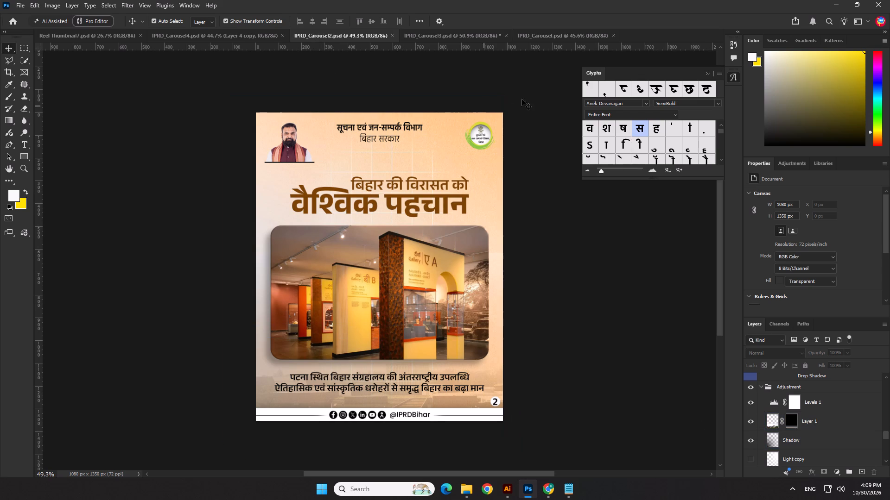
{"action": "left_click", "coordinate": [482, 36]}
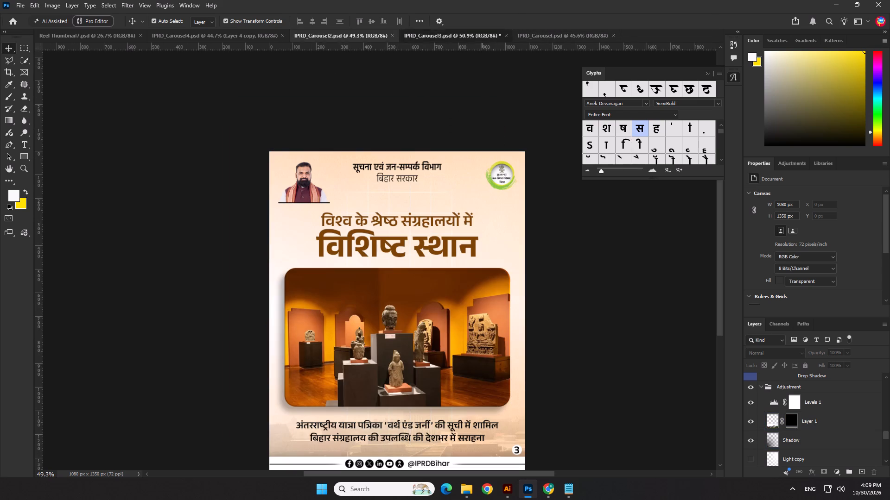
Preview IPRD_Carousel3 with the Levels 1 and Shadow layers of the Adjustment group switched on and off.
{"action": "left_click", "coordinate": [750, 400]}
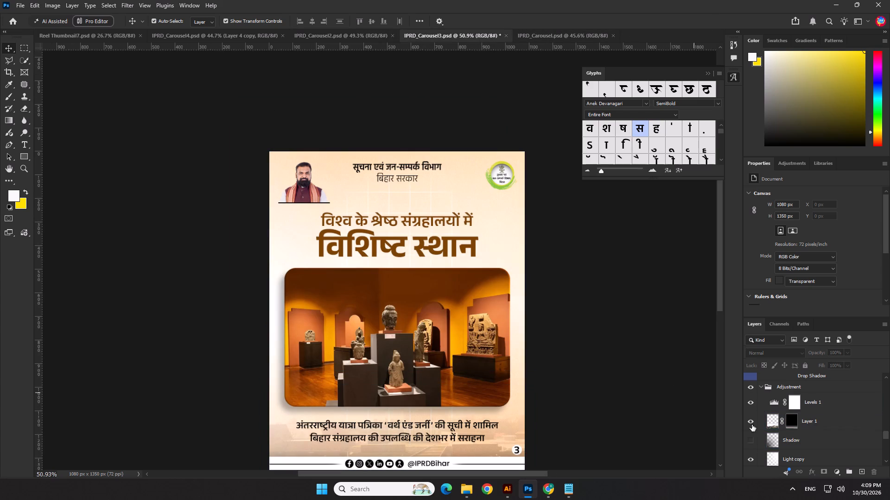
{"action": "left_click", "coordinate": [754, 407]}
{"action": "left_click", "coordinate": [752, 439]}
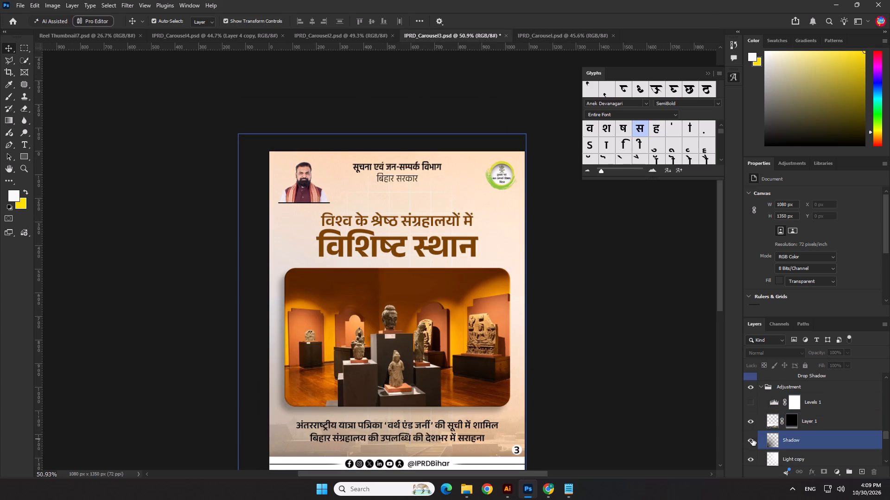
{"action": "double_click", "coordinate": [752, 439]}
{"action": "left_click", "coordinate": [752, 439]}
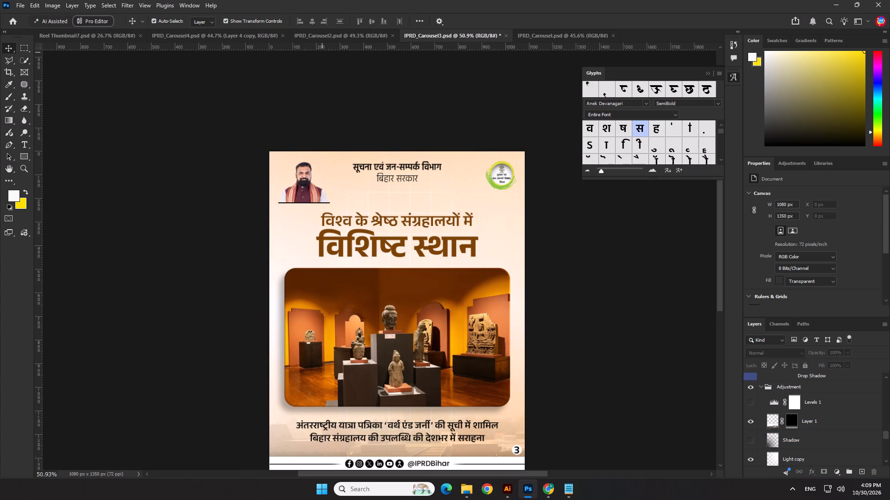
In IPRD_Carousel2, check the layer stack and hide the Shadow layer in the Adjustment group.
{"action": "left_click", "coordinate": [318, 37]}
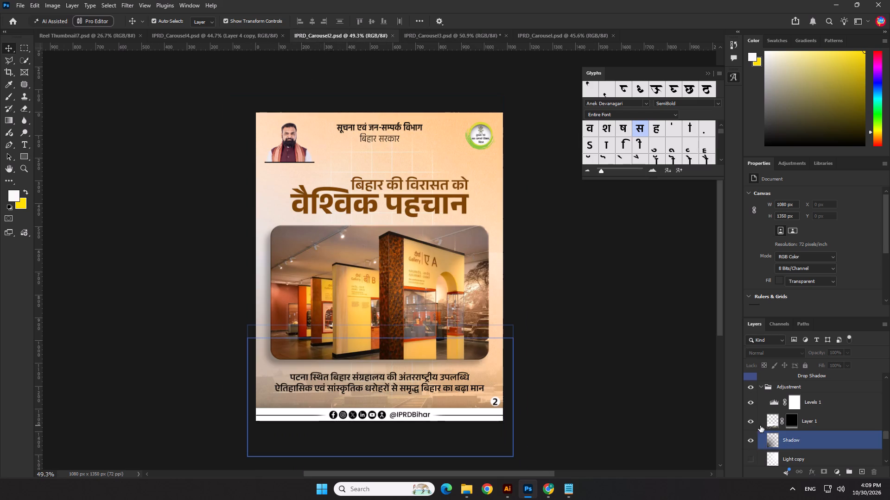
{"action": "scroll", "coordinate": [764, 427], "scroll_direction": "up", "scroll_amount": 3}
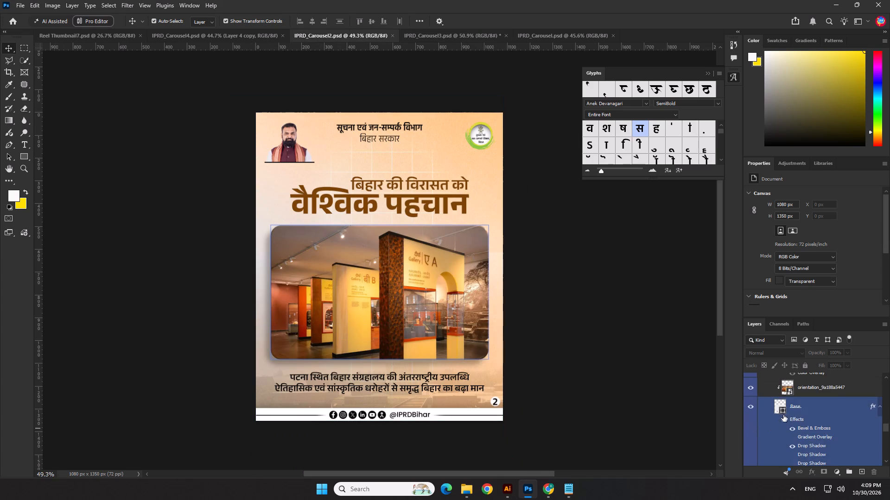
{"action": "scroll", "coordinate": [784, 414], "scroll_direction": "up", "scroll_amount": 2}
{"action": "scroll", "coordinate": [784, 410], "scroll_direction": "down", "scroll_amount": 8}
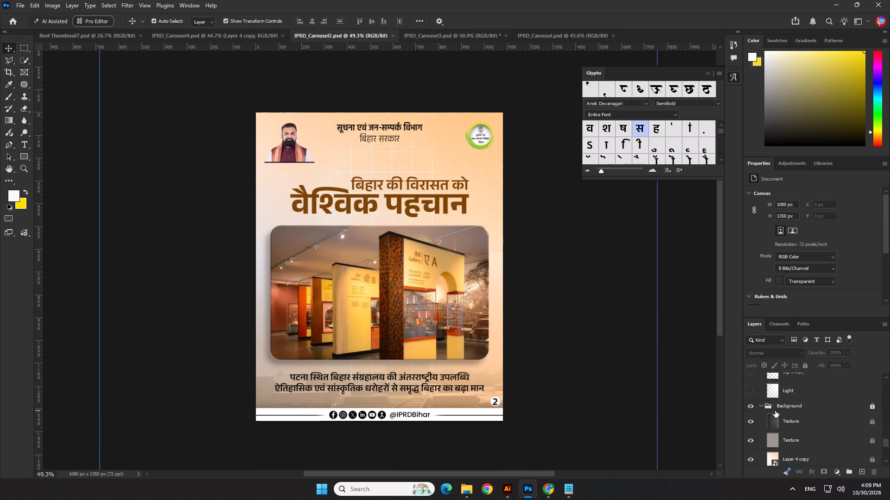
{"action": "scroll", "coordinate": [772, 412], "scroll_direction": "down", "scroll_amount": 2}
{"action": "scroll", "coordinate": [754, 407], "scroll_direction": "up", "scroll_amount": 1}
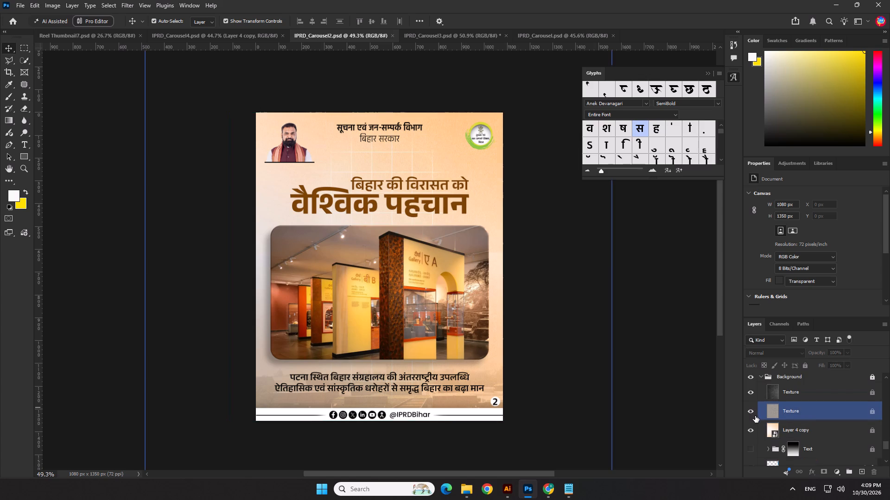
{"action": "scroll", "coordinate": [754, 395], "scroll_direction": "up", "scroll_amount": 3}
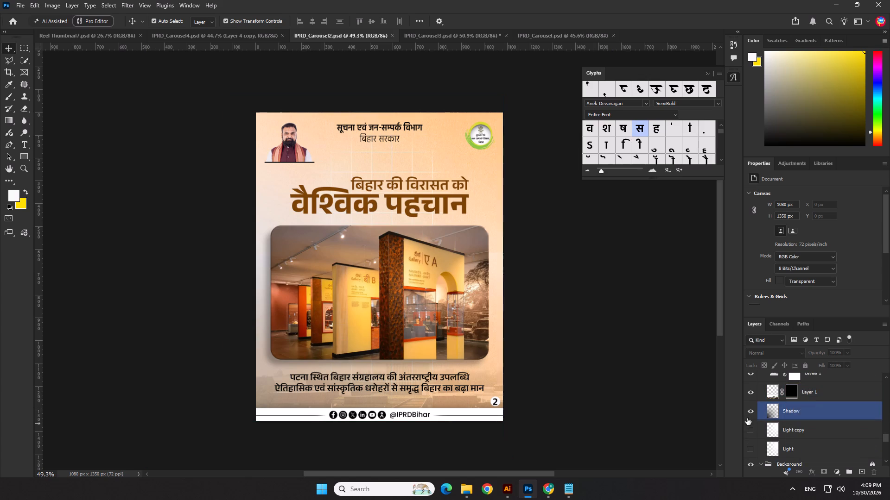
{"action": "left_click", "coordinate": [750, 413]}
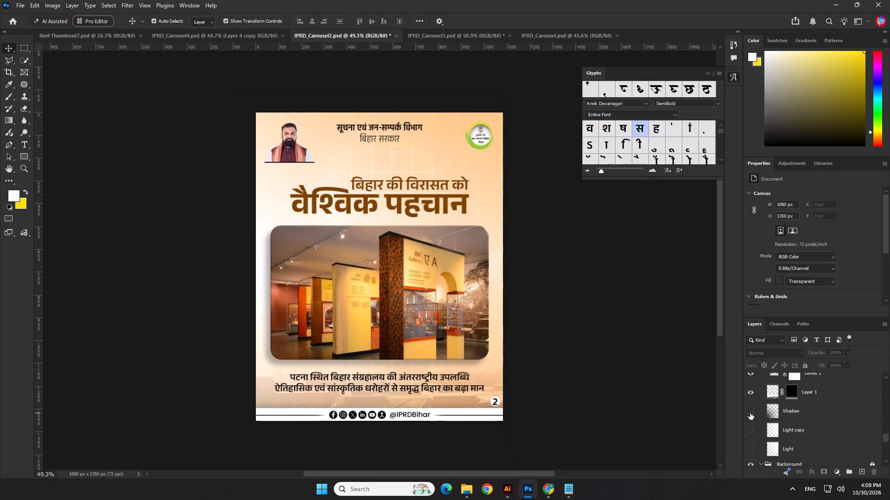
{"action": "double_click", "coordinate": [750, 413]}
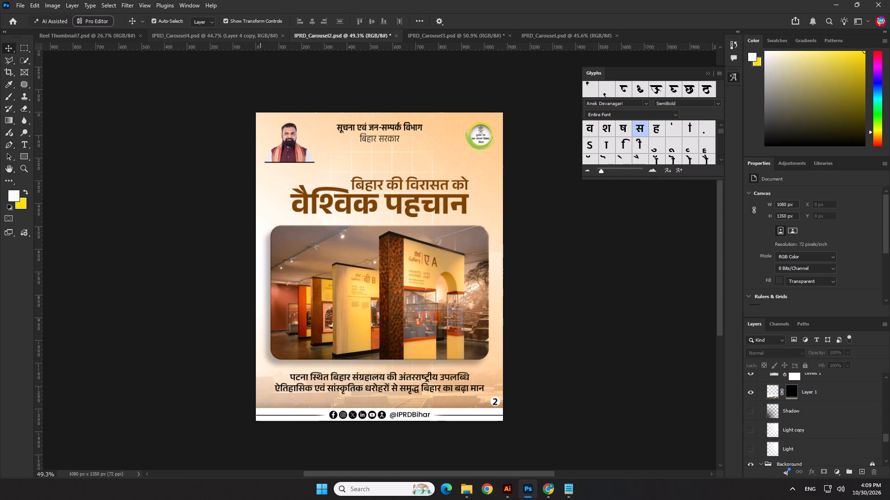
Check the Adjustment layers in IPRD_Carousel4, deselect Layer 4 copy, and save the PSD plus a PNG copy in 30.10.26, replacing the existing PNG.
{"action": "left_click", "coordinate": [257, 37]}
{"action": "scroll", "coordinate": [743, 428], "scroll_direction": "down", "scroll_amount": 2}
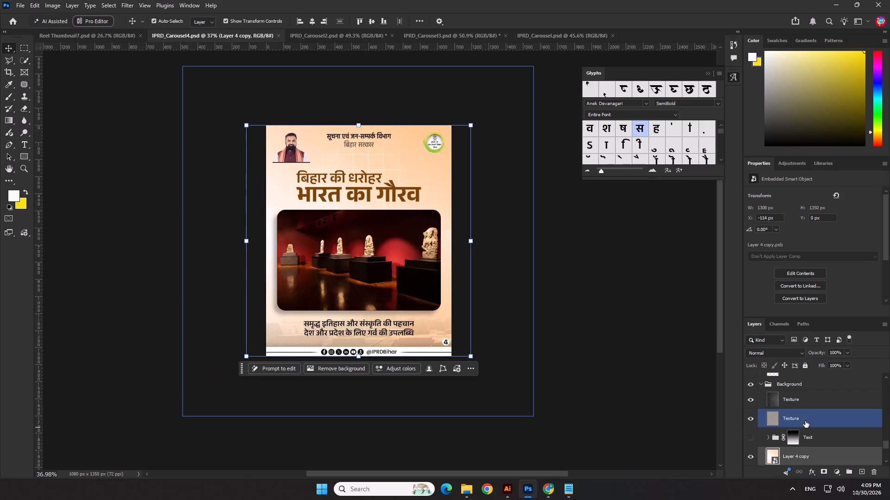
{"action": "scroll", "coordinate": [805, 421], "scroll_direction": "up", "scroll_amount": 3}
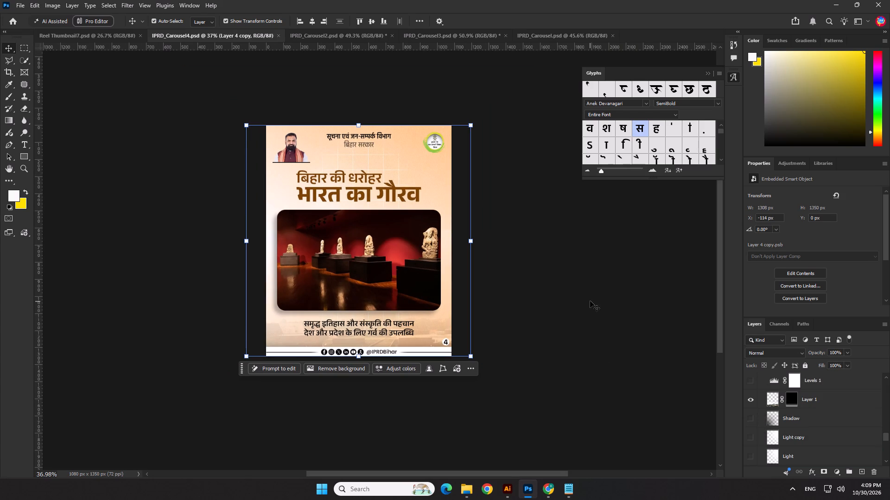
{"action": "left_click", "coordinate": [590, 301]}
{"action": "key", "text": "ctrl+s"}
{"action": "left_click", "coordinate": [17, 6]}
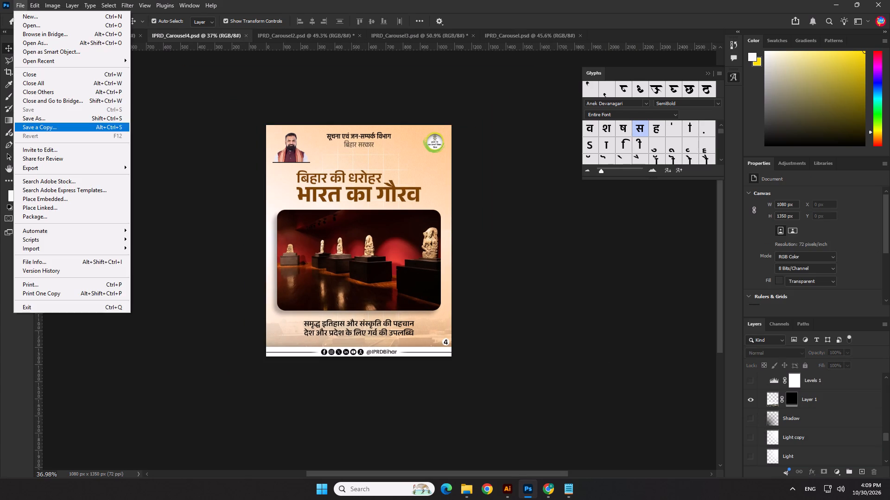
{"action": "left_click", "coordinate": [37, 128]}
{"action": "triple_click", "coordinate": [121, 405]}
{"action": "left_click", "coordinate": [121, 393]}
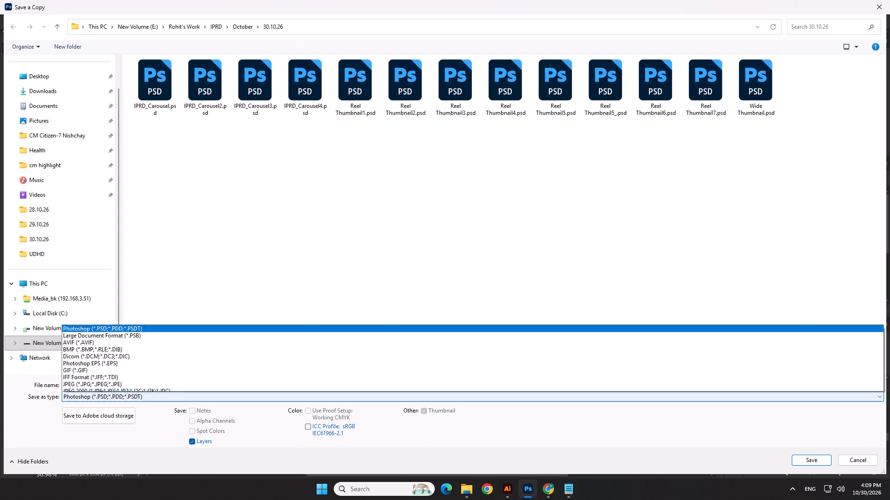
{"action": "left_click_drag", "start_coordinate": [110, 333], "coordinate": [108, 338]}
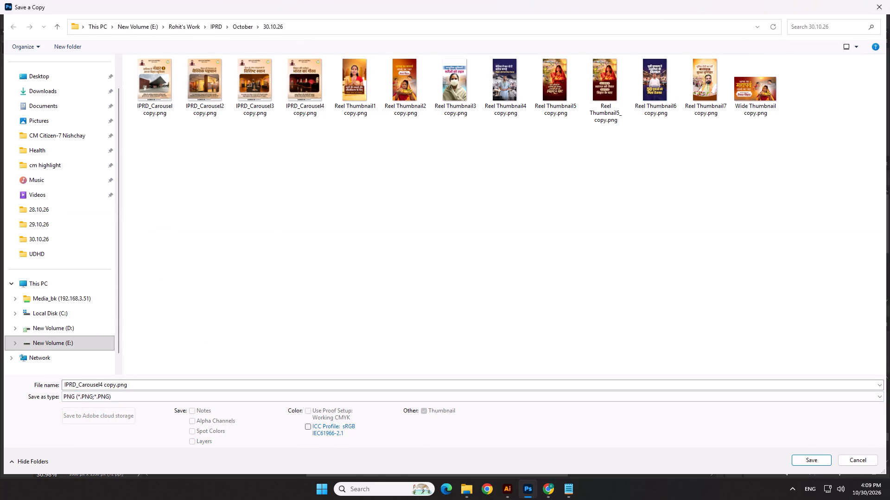
{"action": "left_click", "coordinate": [799, 463]}
{"action": "left_click", "coordinate": [471, 245]}
{"action": "left_click", "coordinate": [504, 148]}
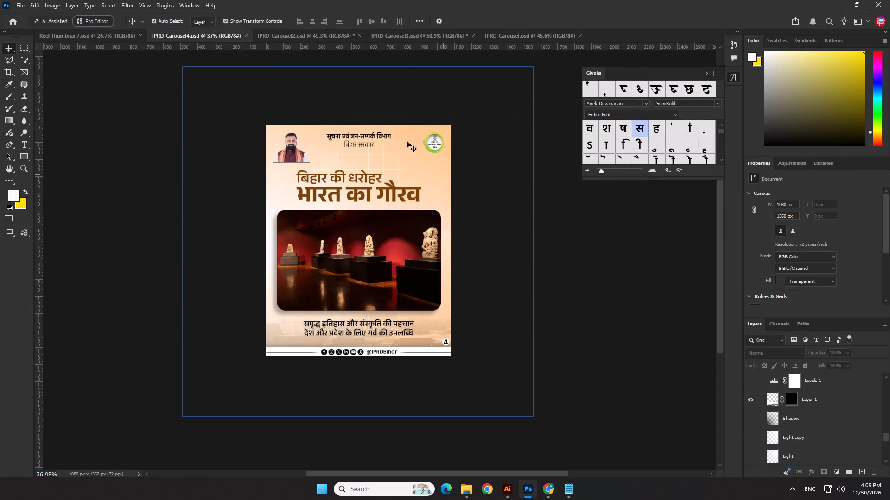
Compare the Adjustment and Background layer order and visibility between IPRD_Carousel2 and IPRD_Carousel4.
{"action": "left_click", "coordinate": [286, 37]}
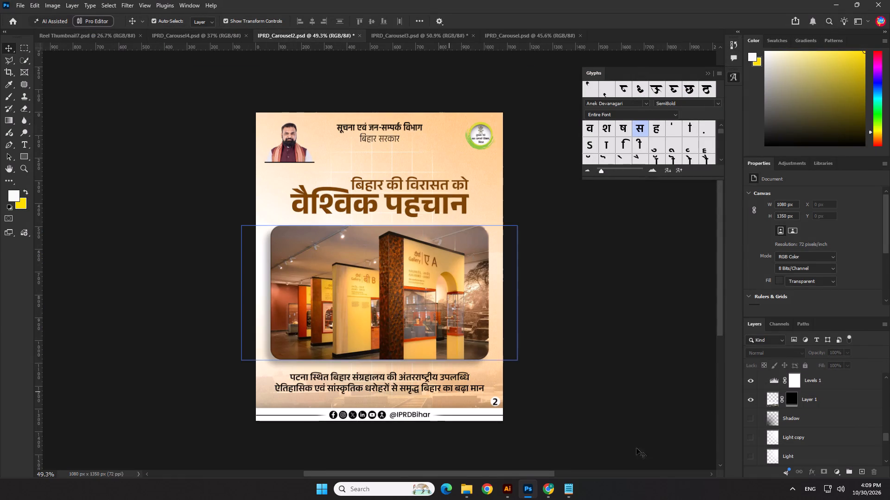
{"action": "scroll", "coordinate": [776, 432], "scroll_direction": "up", "scroll_amount": 1}
{"action": "scroll", "coordinate": [776, 432], "scroll_direction": "down", "scroll_amount": 3}
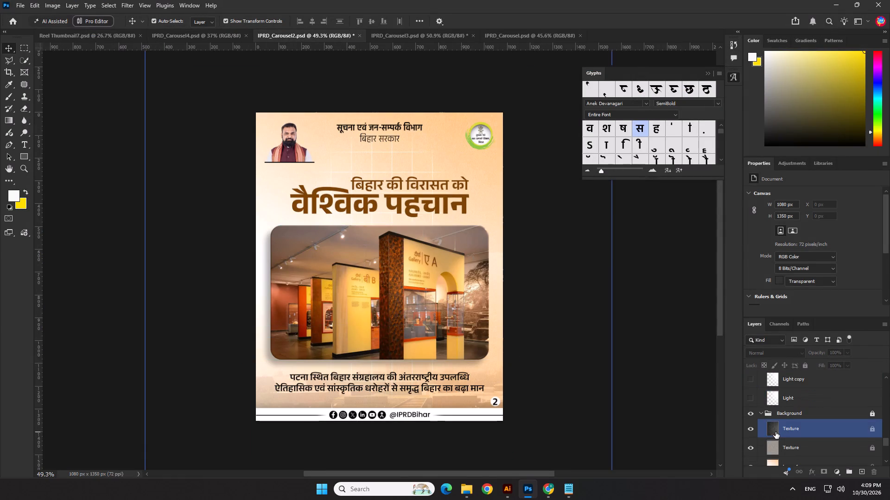
{"action": "scroll", "coordinate": [776, 432], "scroll_direction": "down", "scroll_amount": 1}
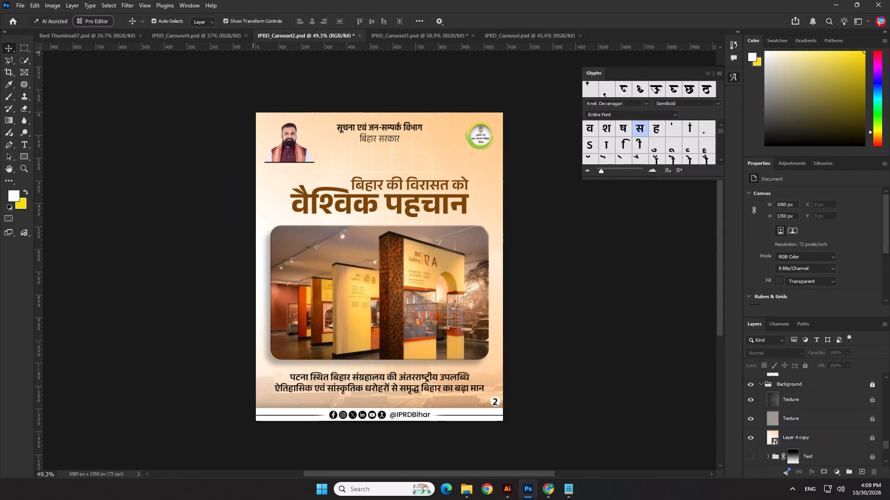
{"action": "left_click", "coordinate": [227, 37]}
{"action": "scroll", "coordinate": [807, 434], "scroll_direction": "down", "scroll_amount": 1}
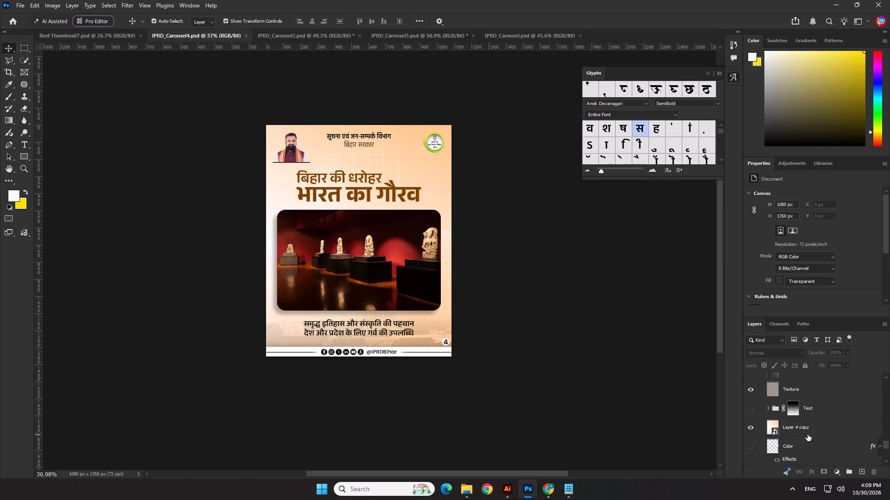
{"action": "scroll", "coordinate": [804, 431], "scroll_direction": "up", "scroll_amount": 3}
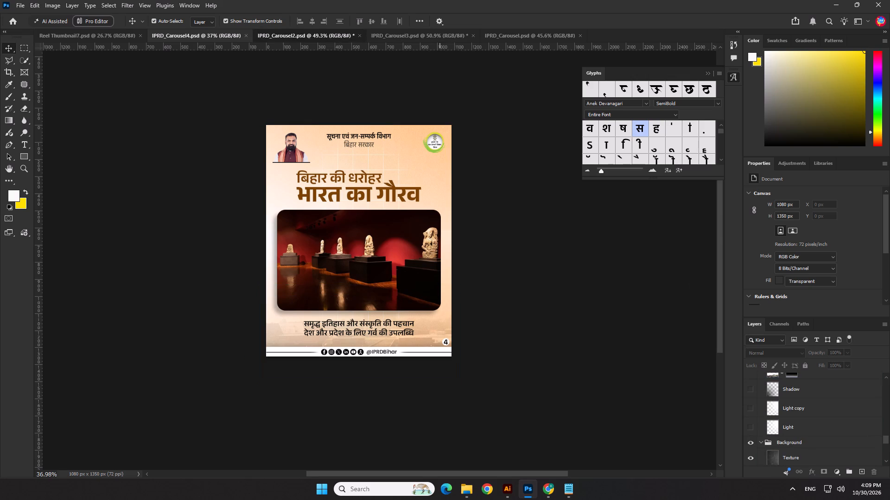
{"action": "left_click", "coordinate": [328, 38]}
{"action": "scroll", "coordinate": [809, 415], "scroll_direction": "down", "scroll_amount": 4}
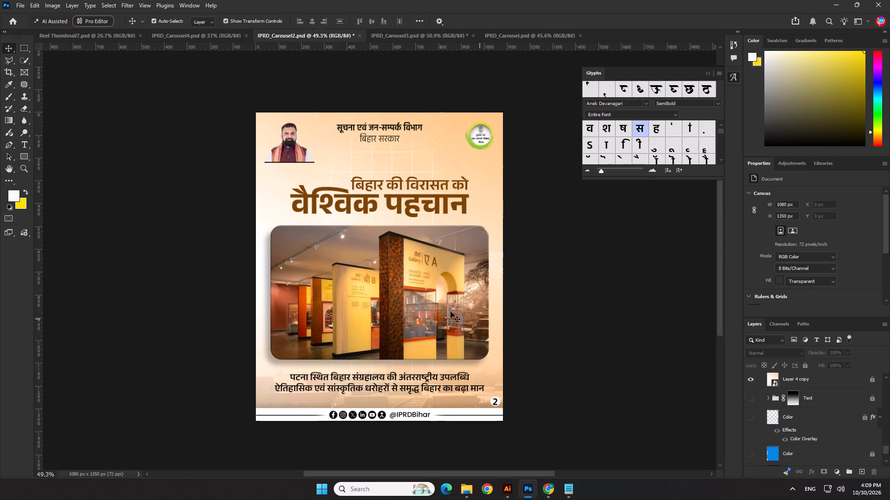
Save IPRD_Carousel2.psd and a PNG copy of it in the 30.10.26 folder, replacing the existing PNG, with the large file size option.
{"action": "scroll", "coordinate": [451, 312], "scroll_direction": "up", "scroll_amount": 1, "text": "ctrl"}
{"action": "key", "text": "ctrl+s"}
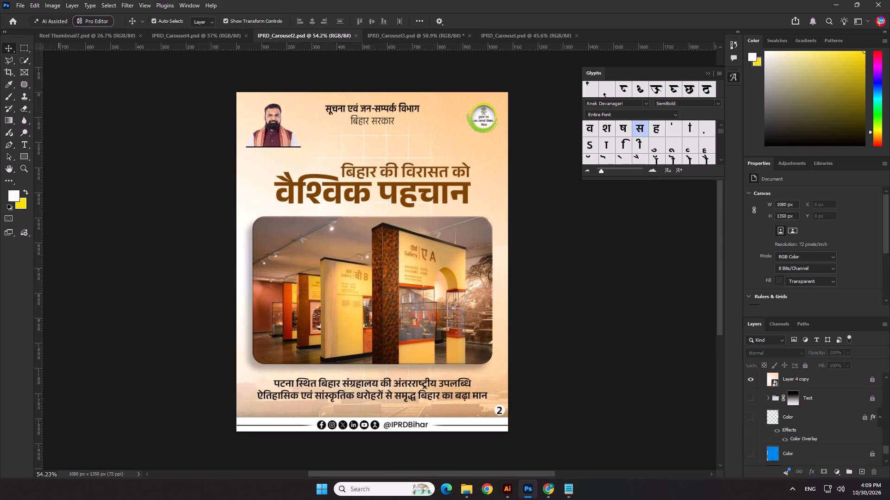
{"action": "left_click", "coordinate": [22, 5]}
{"action": "left_click", "coordinate": [32, 126]}
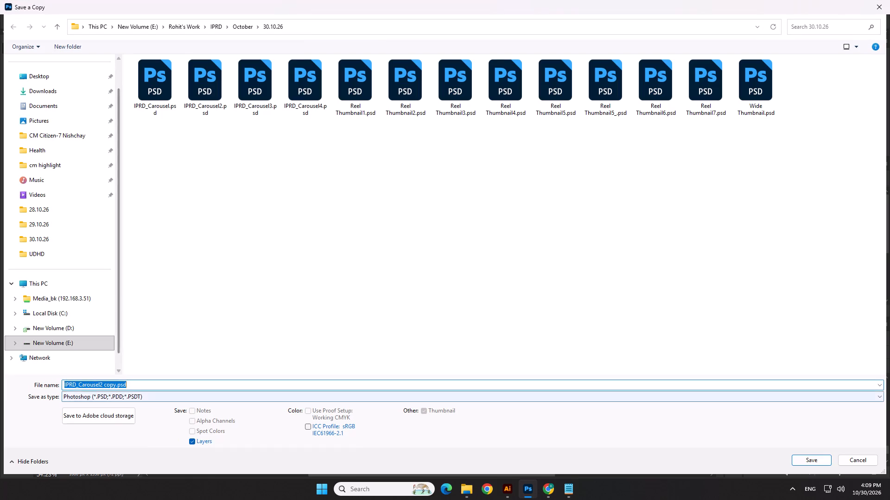
{"action": "left_click", "coordinate": [127, 394]}
{"action": "left_click", "coordinate": [128, 339]}
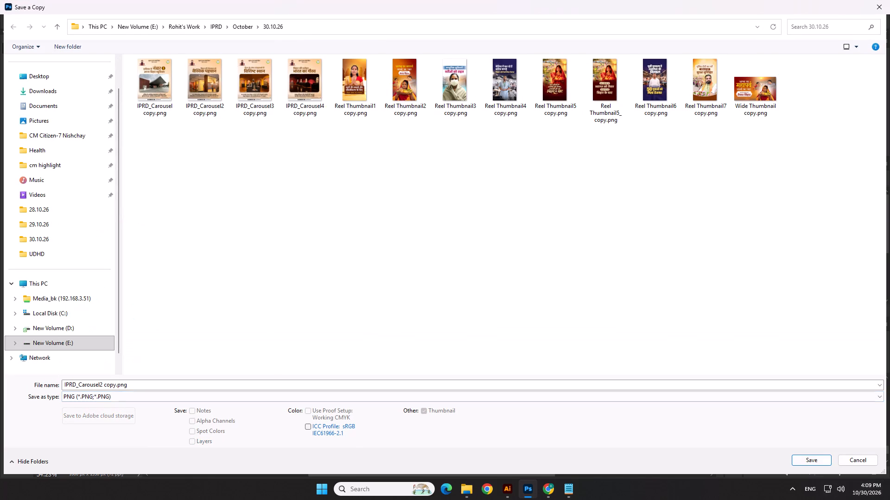
{"action": "left_click", "coordinate": [815, 463]}
{"action": "left_click", "coordinate": [451, 248]}
{"action": "left_click", "coordinate": [456, 246]}
{"action": "left_click", "coordinate": [486, 147]}
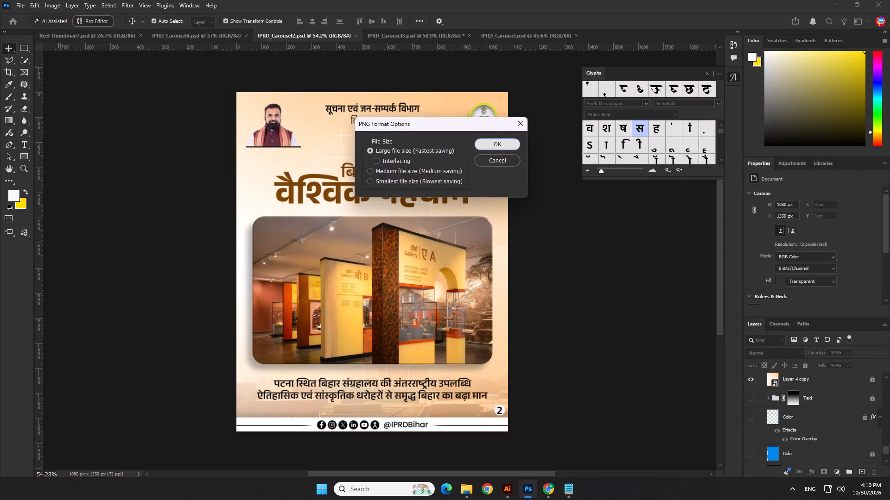
In IPRD_Carousel3, hide the Light copy and Light layers above the Background group.
{"action": "left_click", "coordinate": [409, 35]}
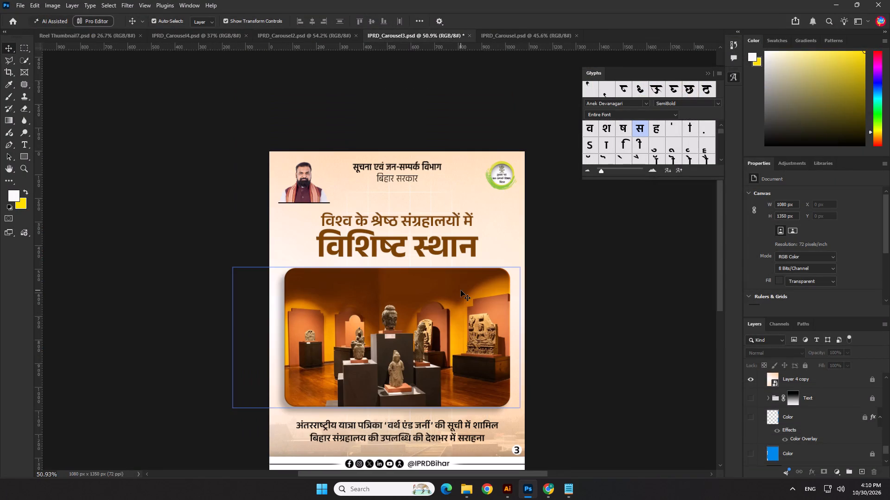
{"action": "scroll", "coordinate": [799, 413], "scroll_direction": "up", "scroll_amount": 4}
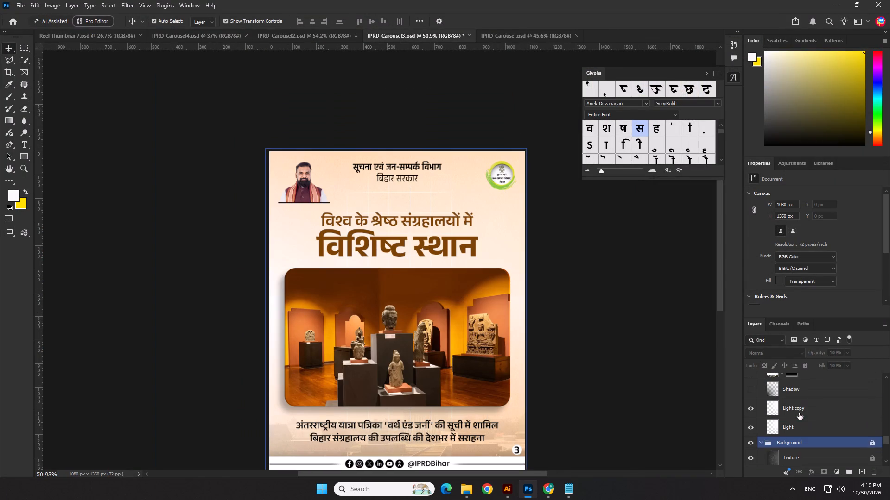
{"action": "left_click", "coordinate": [752, 408]}
{"action": "left_click", "coordinate": [752, 422]}
Examine the order and visibility of IPRD_Carousel3's adjustment layers and Background group layers.
{"action": "scroll", "coordinate": [752, 423], "scroll_direction": "up", "scroll_amount": 1}
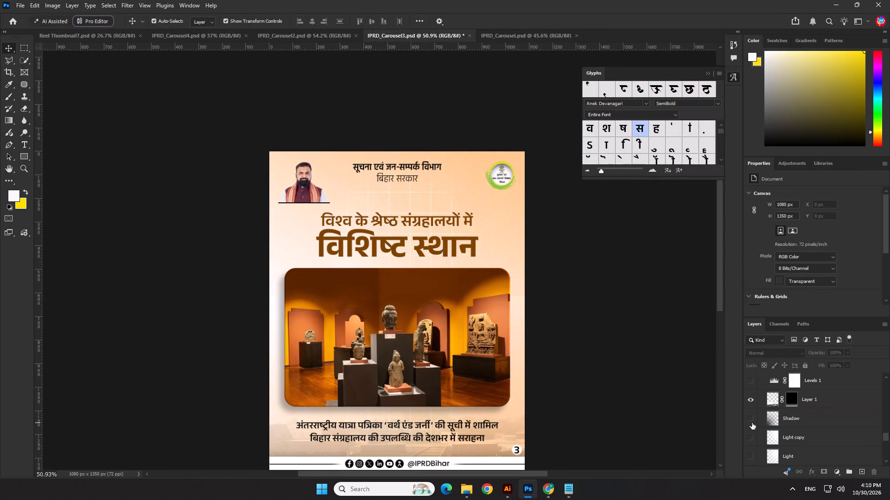
{"action": "scroll", "coordinate": [752, 423], "scroll_direction": "down", "scroll_amount": 4}
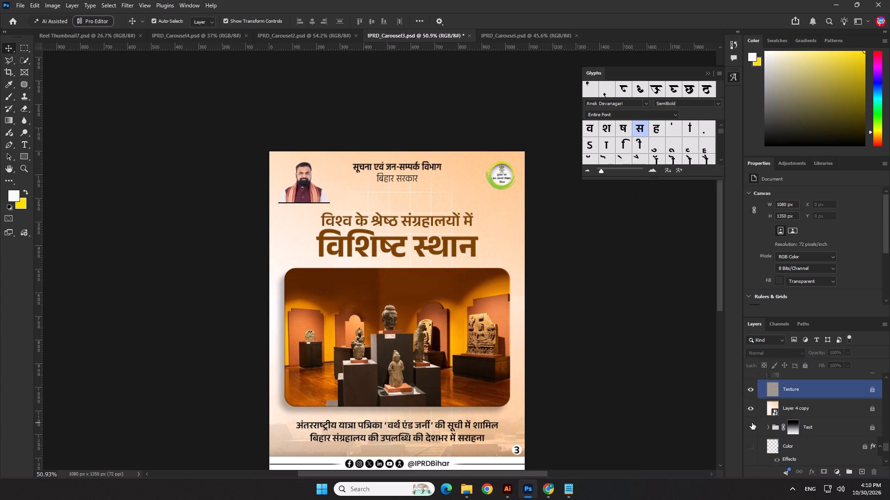
{"action": "scroll", "coordinate": [752, 423], "scroll_direction": "up", "scroll_amount": 5}
{"action": "scroll", "coordinate": [752, 423], "scroll_direction": "down", "scroll_amount": 5}
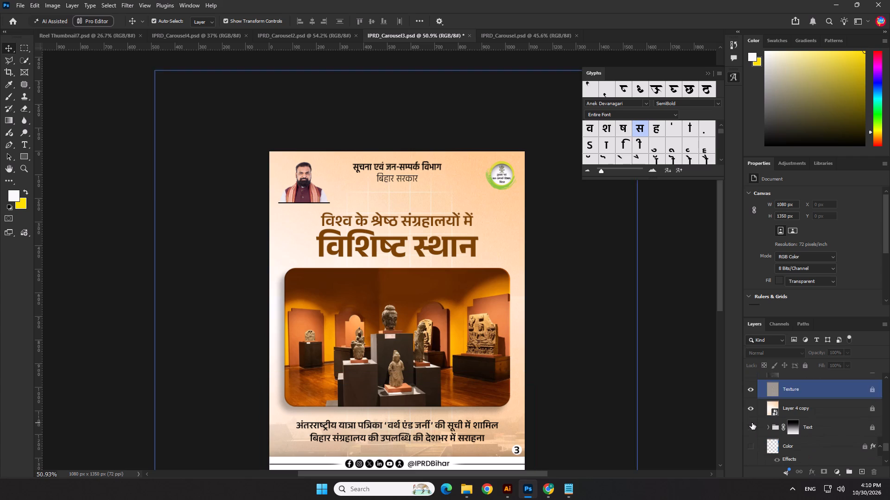
Deselect the Texture layer, save IPRD_Carousel3.psd, and save a large-file-size PNG copy in 30.10.26, replacing the existing PNG.
{"action": "left_click", "coordinate": [580, 341]}
{"action": "key", "text": "ctrl+s"}
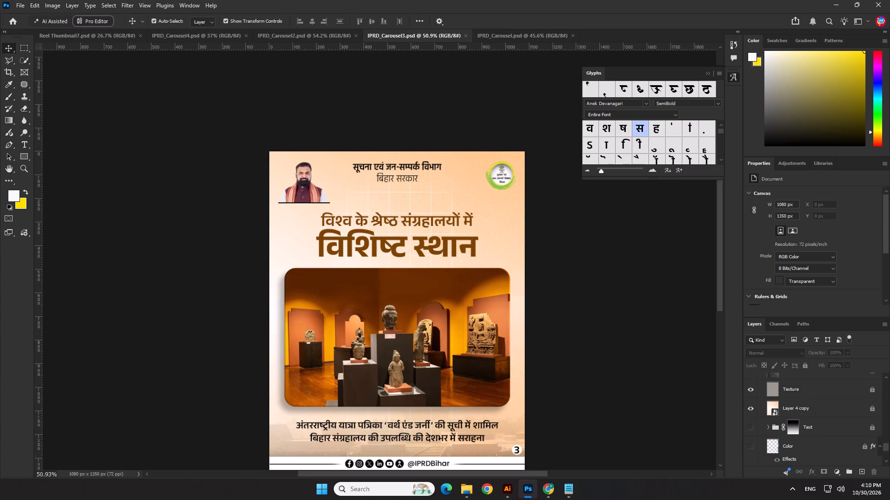
{"action": "left_click", "coordinate": [14, 3]}
{"action": "left_click", "coordinate": [38, 125]}
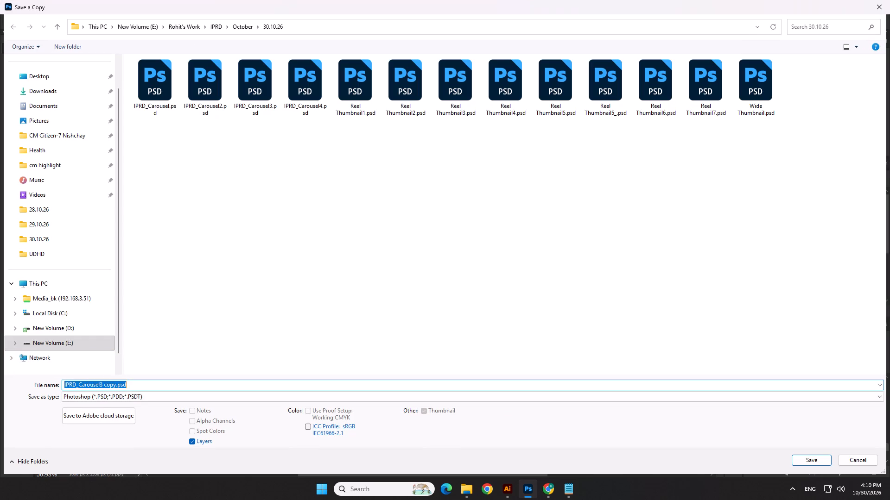
{"action": "left_click", "coordinate": [108, 392]}
{"action": "left_click", "coordinate": [112, 339]}
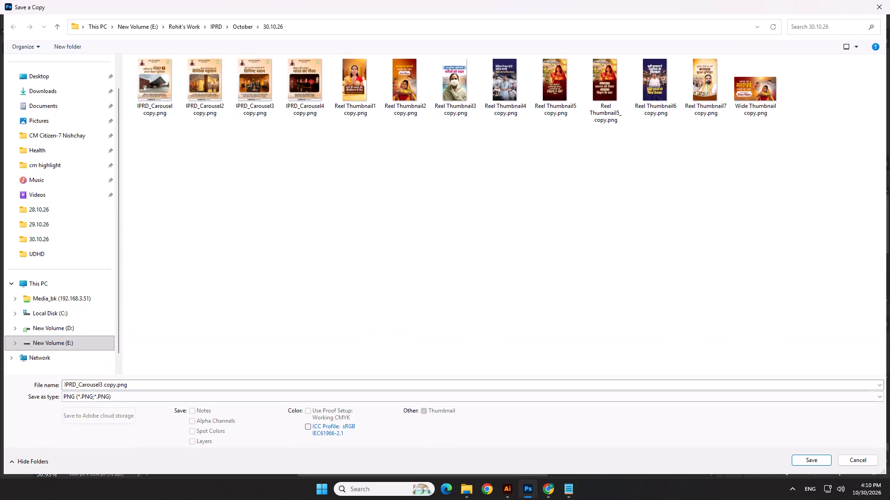
{"action": "left_click", "coordinate": [796, 455]}
{"action": "left_click", "coordinate": [474, 244]}
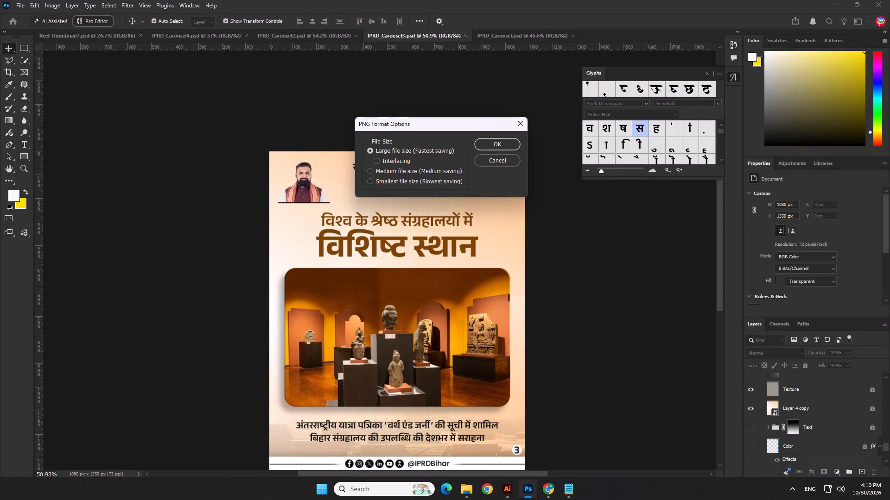
{"action": "left_click", "coordinate": [513, 141]}
Switch to the 30.10.26 folder in File Explorer to check the exported carousel PNGs, and return to Photoshop.
{"action": "key", "text": "alt+Tab"}
{"action": "key", "text": "alt+Tab"}
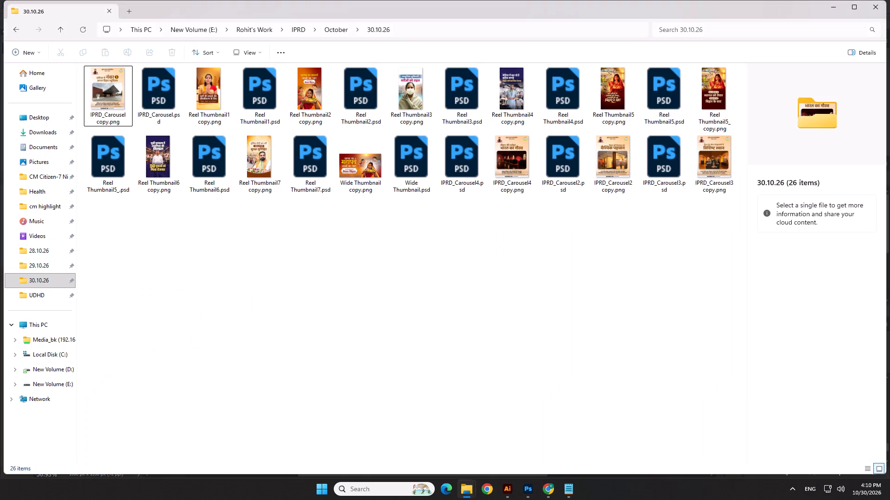
{"action": "key", "text": "alt+Tab"}
{"action": "left_click", "coordinate": [301, 205], "text": "alt"}
{"action": "key", "text": "alt+Tab"}
{"action": "left_click", "coordinate": [459, 214], "text": "alt"}
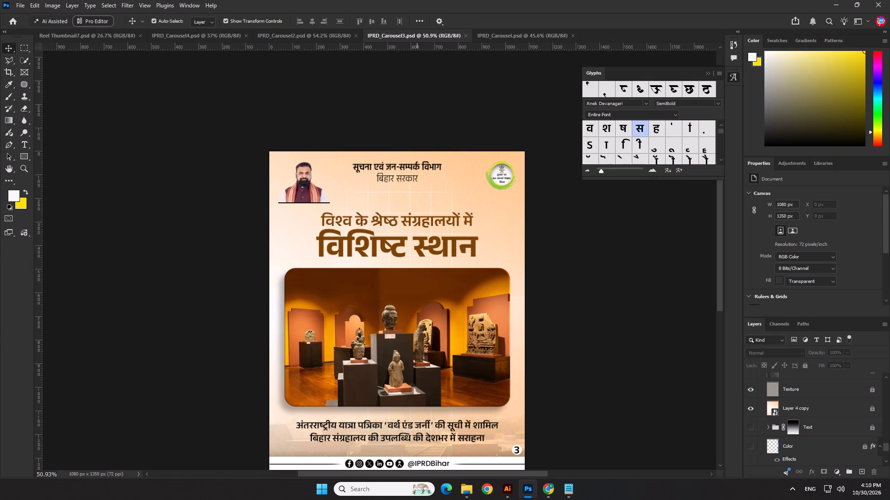
In IPRD_Carousel, hide the Light copy, Light and Shadow layers above the Background group.
{"action": "left_click", "coordinate": [489, 38]}
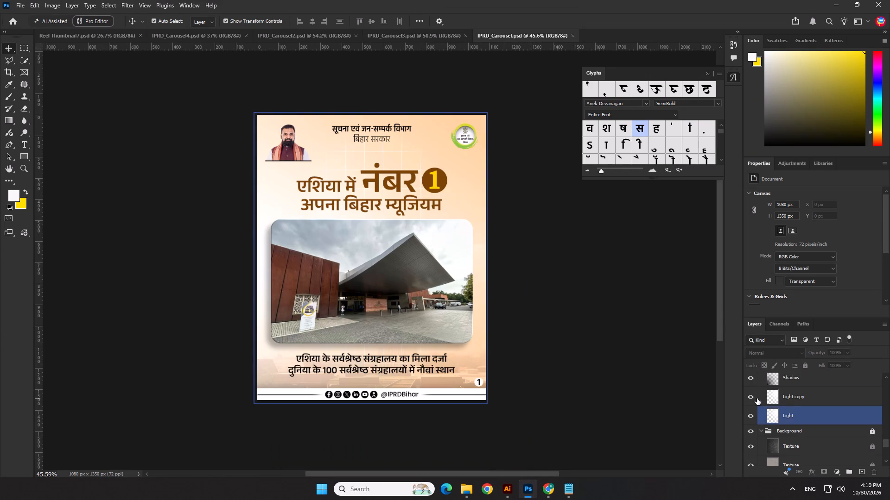
{"action": "left_click", "coordinate": [753, 398]}
{"action": "left_click", "coordinate": [749, 412]}
{"action": "left_click", "coordinate": [752, 380]}
Move Layer 4 copy from above the Shadow layer into the Background group, directly below the two Texture layers, and deselect it.
{"action": "scroll", "coordinate": [749, 406], "scroll_direction": "up", "scroll_amount": 1}
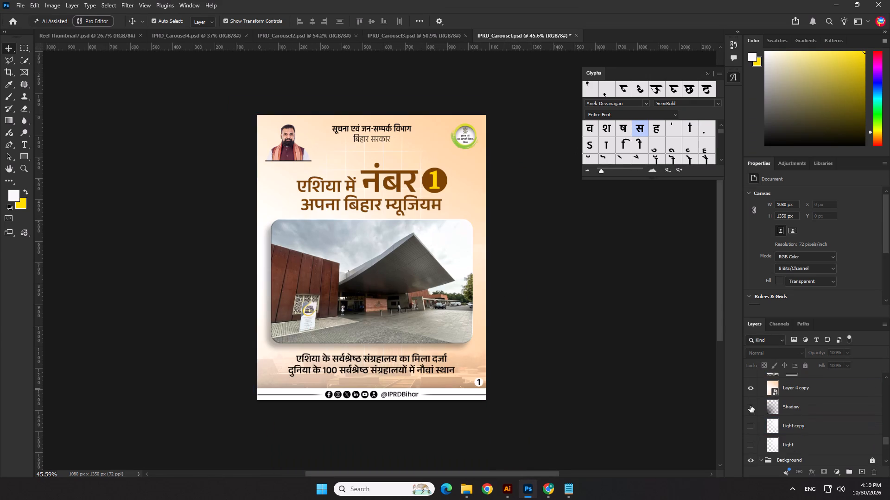
{"action": "scroll", "coordinate": [750, 406], "scroll_direction": "up", "scroll_amount": 1}
{"action": "left_click_drag", "start_coordinate": [788, 419], "coordinate": [790, 482]}
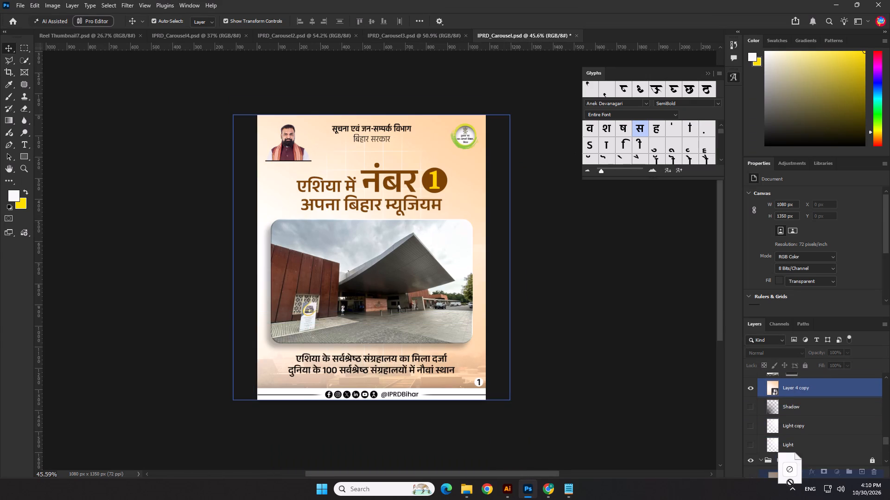
{"action": "left_click_drag", "start_coordinate": [790, 482], "coordinate": [793, 445]}
{"action": "left_click", "coordinate": [603, 328]}
Save IPRD_Carousel.psd and a PNG copy of it in the 30.10.26 folder, replacing the existing PNG.
{"action": "key", "text": "ctrl+s"}
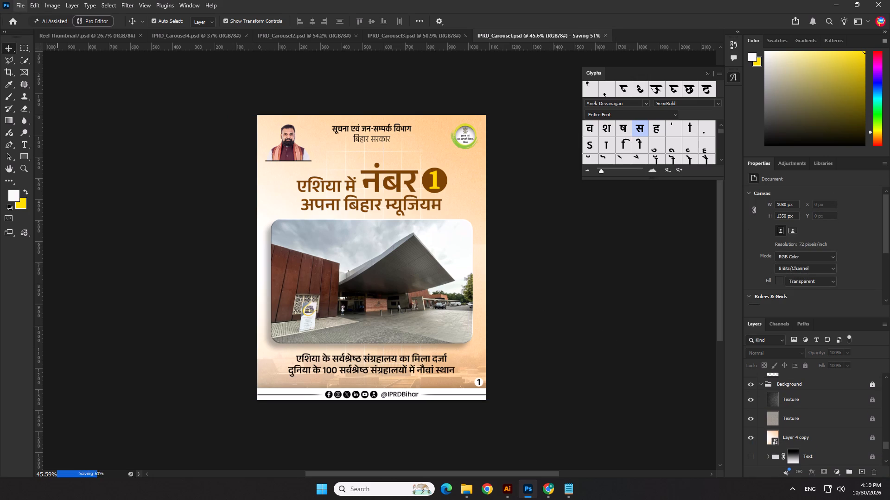
{"action": "left_click", "coordinate": [17, 2]}
{"action": "left_click", "coordinate": [48, 128]}
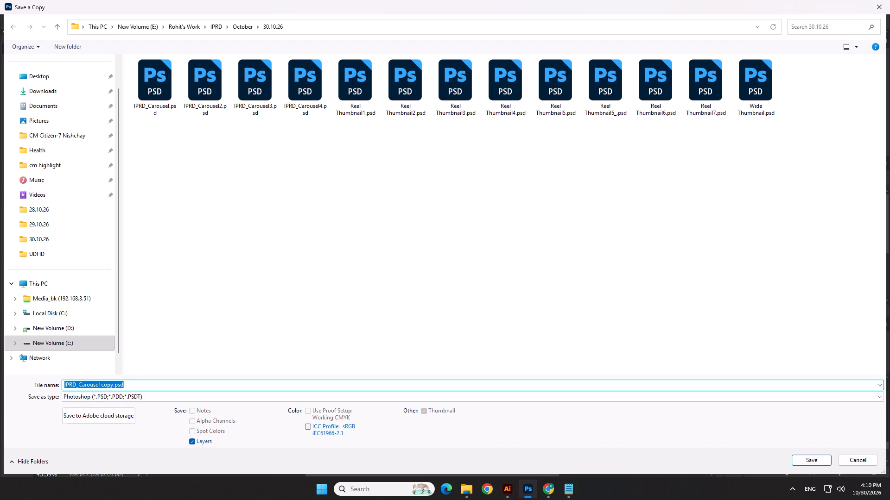
{"action": "left_click", "coordinate": [157, 397]}
{"action": "left_click", "coordinate": [113, 338]}
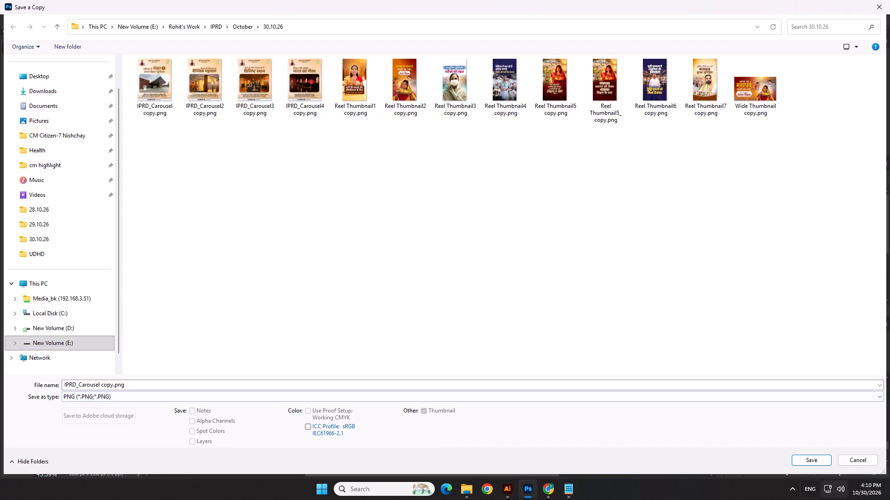
{"action": "left_click", "coordinate": [808, 466]}
{"action": "left_click", "coordinate": [479, 245]}
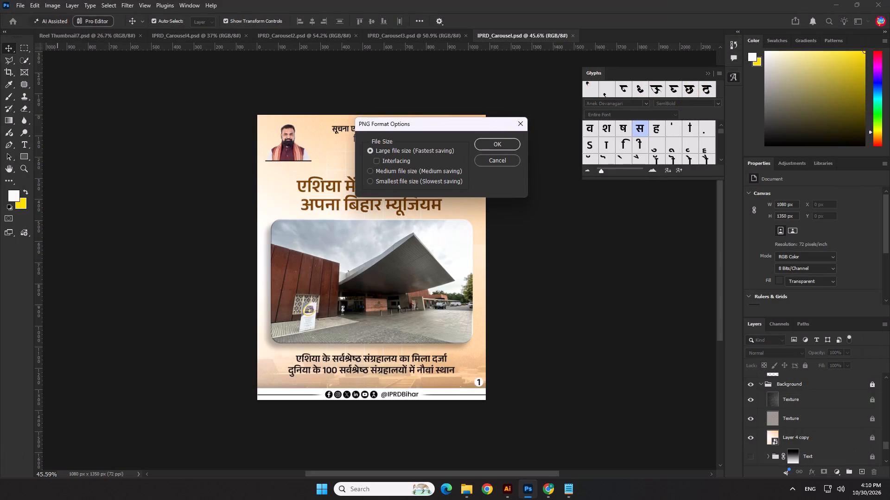
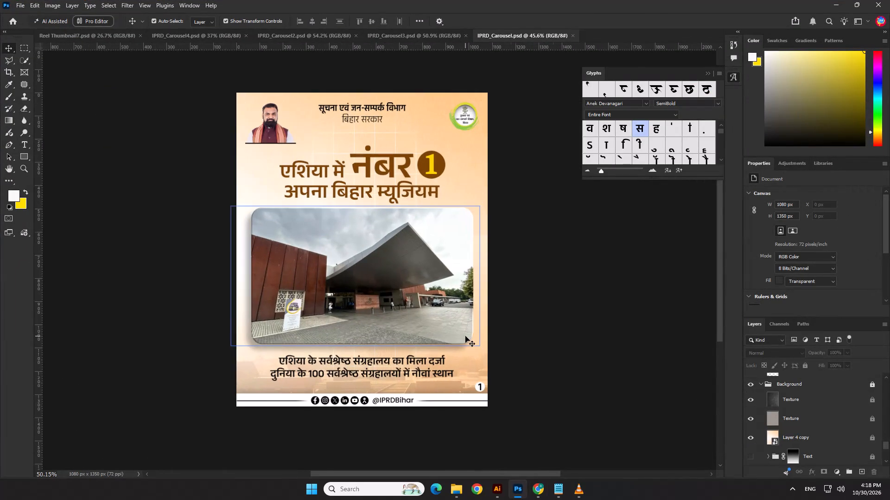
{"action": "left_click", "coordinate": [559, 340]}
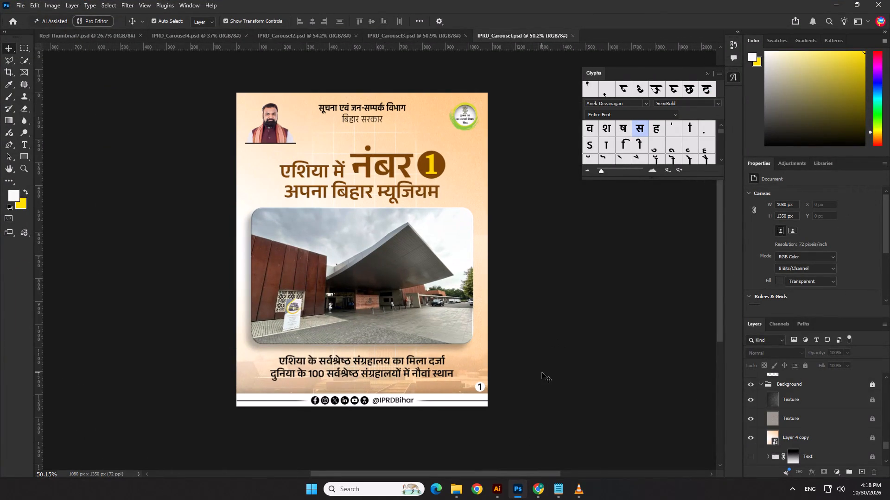